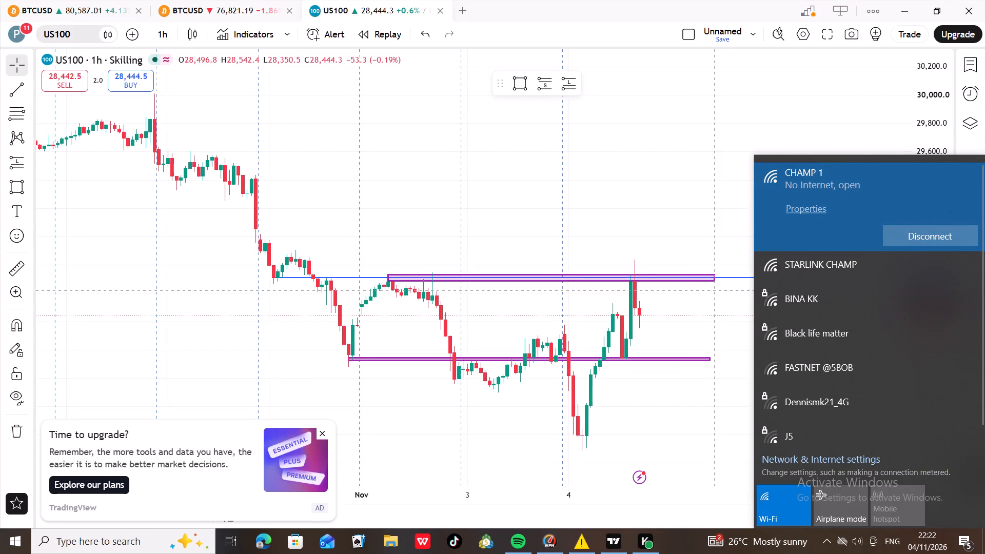
Review the properties of the connected CHAMP 1 Wi-Fi network in Windows Settings, closing the window when done.
{"action": "left_click", "coordinate": [626, 180]}
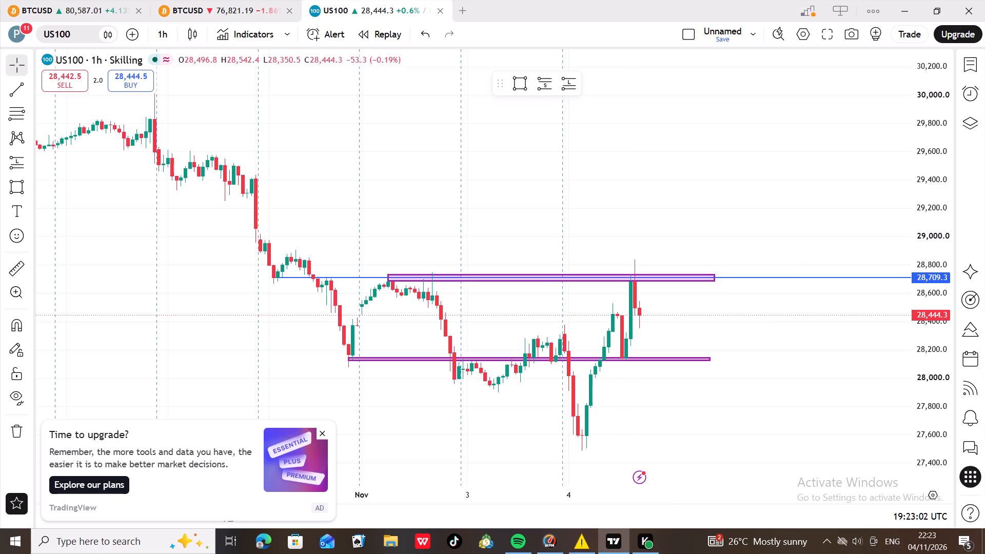
{"action": "left_click", "coordinate": [825, 539]}
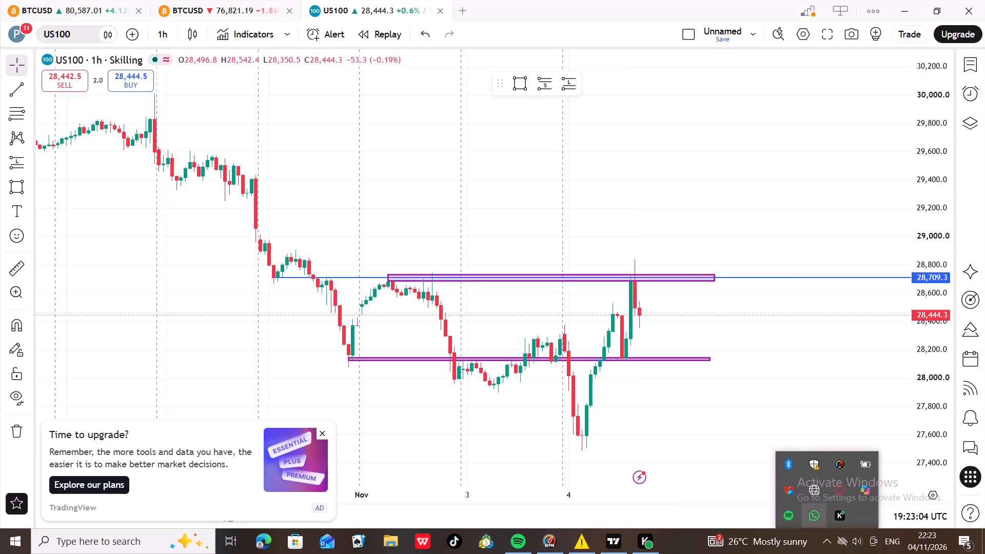
{"action": "left_click", "coordinate": [807, 488]}
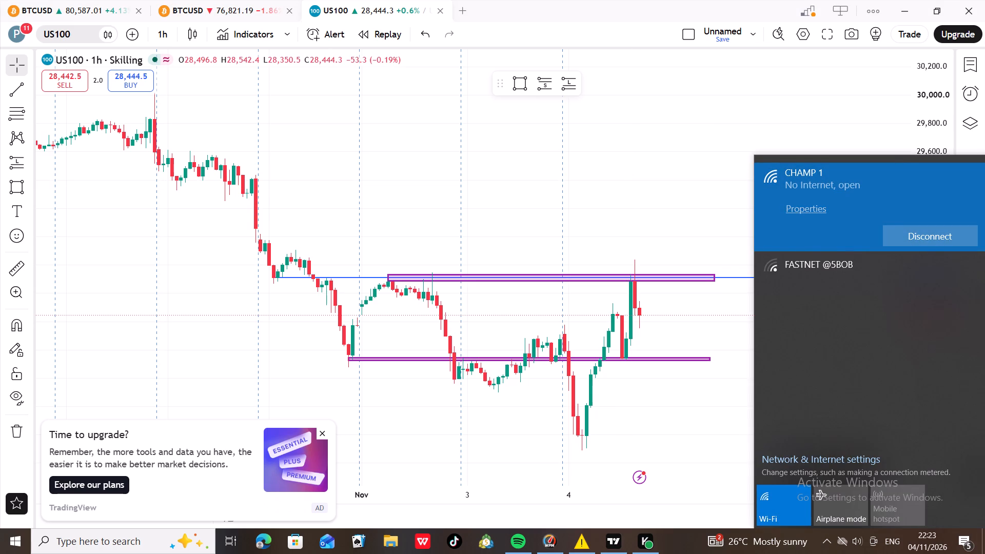
{"action": "left_click", "coordinate": [814, 208]}
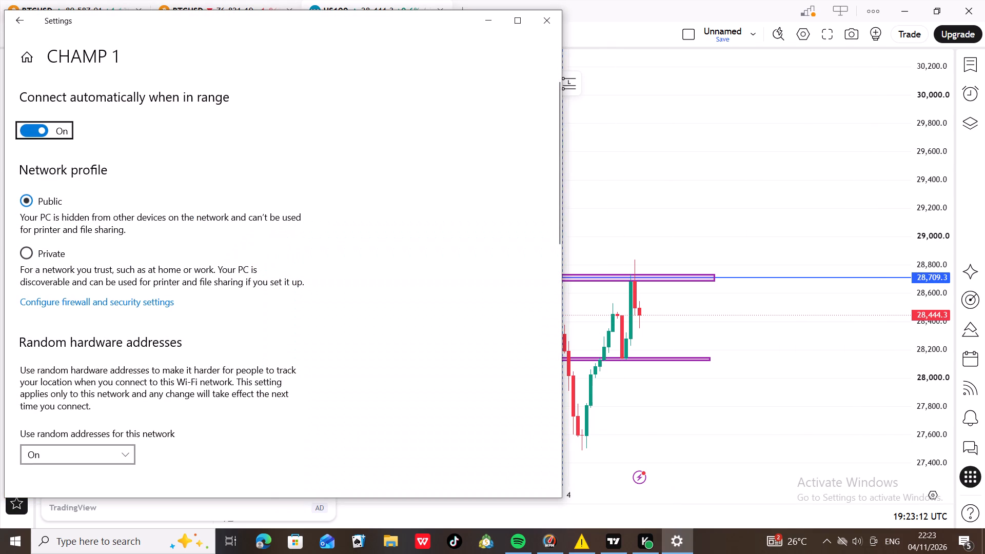
{"action": "left_click", "coordinate": [557, 27]}
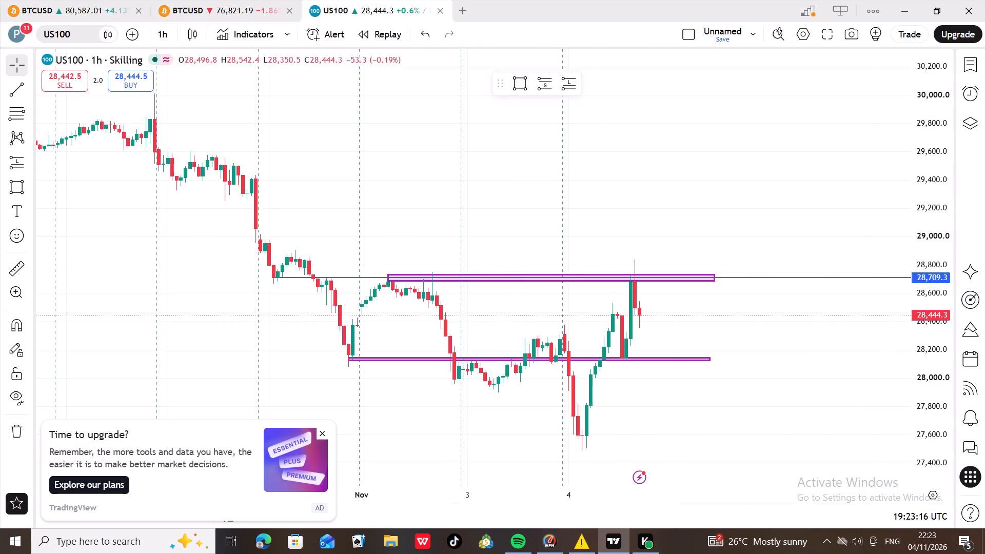
Disconnect from the CHAMP 1 Wi-Fi network and reconnect to it with automatic connection enabled.
{"action": "left_click", "coordinate": [830, 541]}
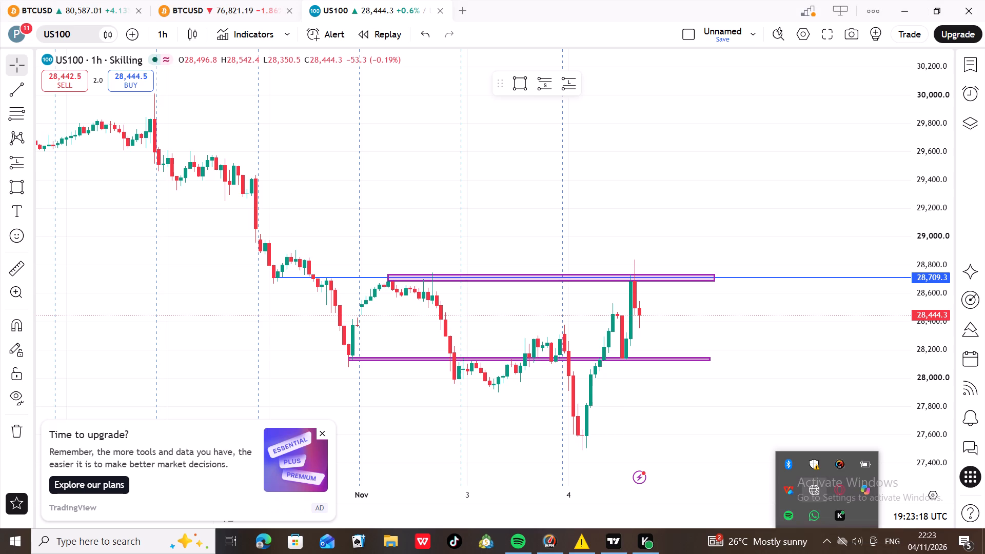
{"action": "left_click", "coordinate": [817, 483]}
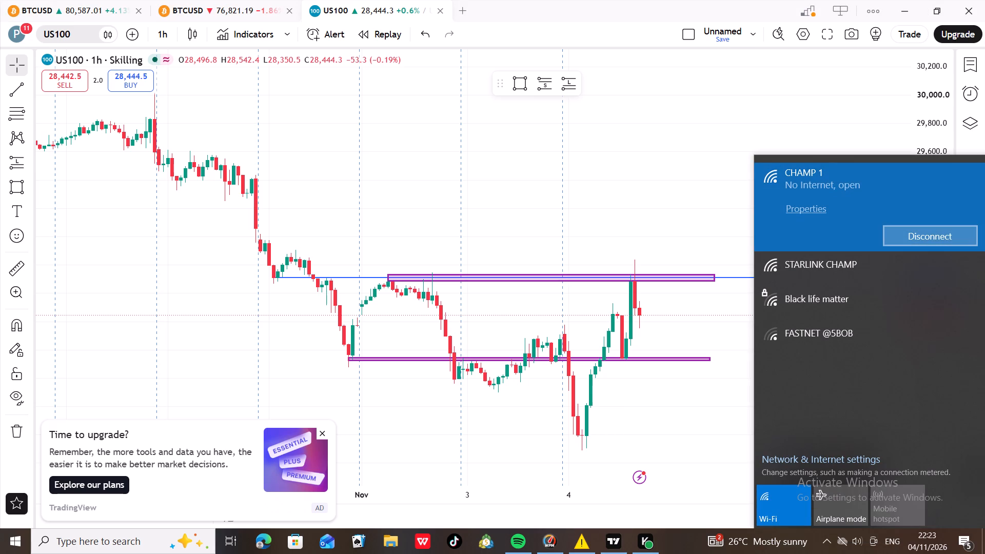
{"action": "left_click", "coordinate": [909, 229]}
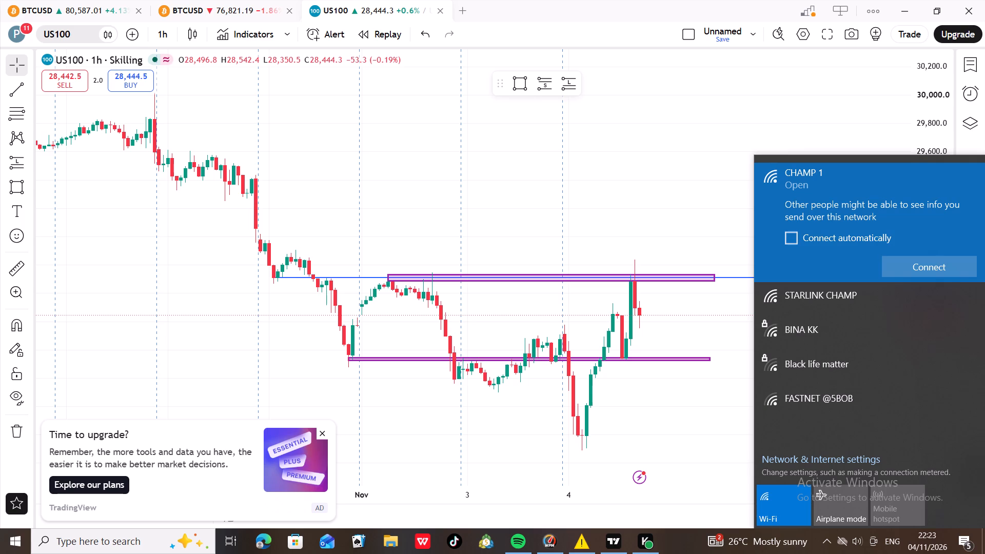
{"action": "left_click", "coordinate": [790, 235]}
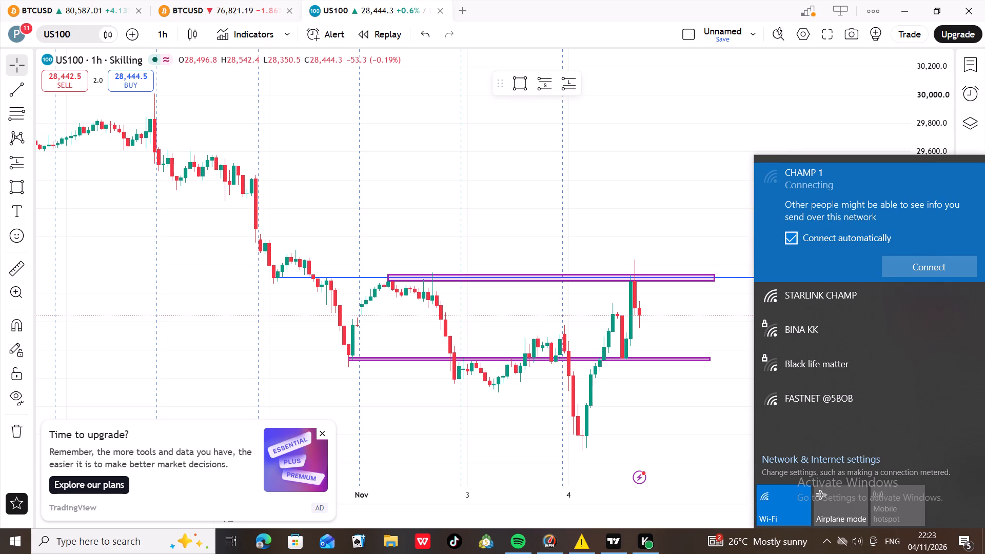
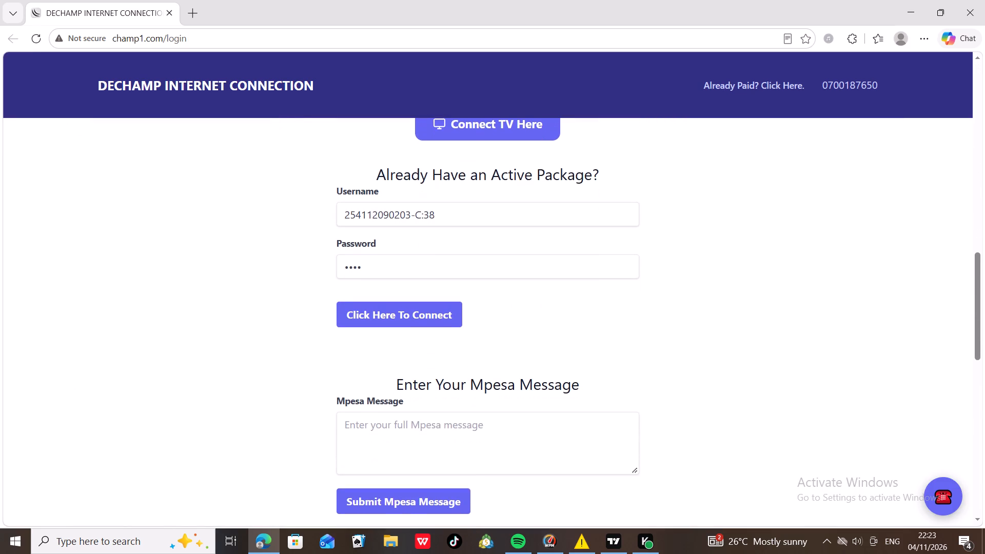
Enter the M-Pesa payment code in the Mpesa Message field of the DECHAMP login page and submit it.
{"action": "left_click", "coordinate": [518, 459]}
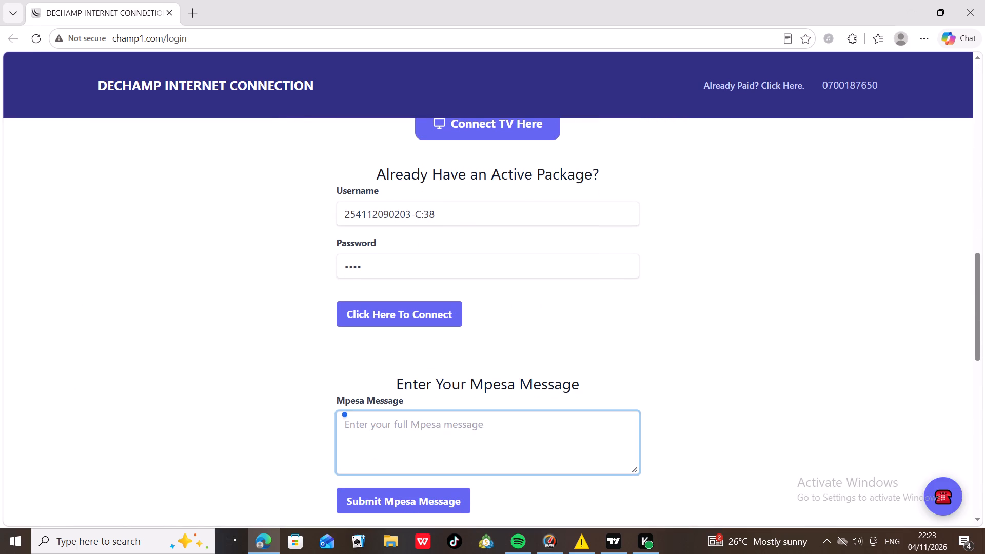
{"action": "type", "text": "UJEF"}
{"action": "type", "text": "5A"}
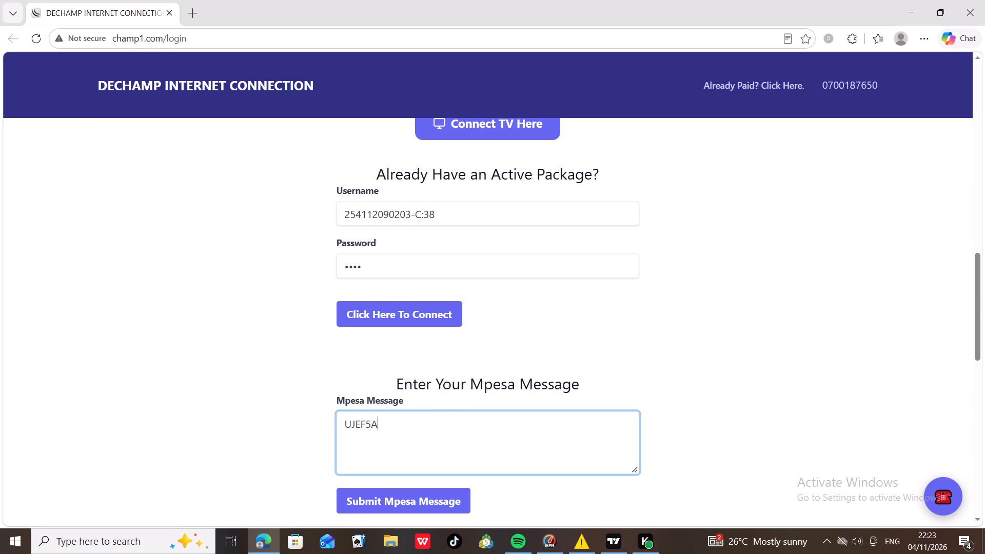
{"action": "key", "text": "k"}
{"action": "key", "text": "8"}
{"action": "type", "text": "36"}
{"action": "left_click", "coordinate": [438, 486]}
{"action": "left_click", "coordinate": [438, 494]}
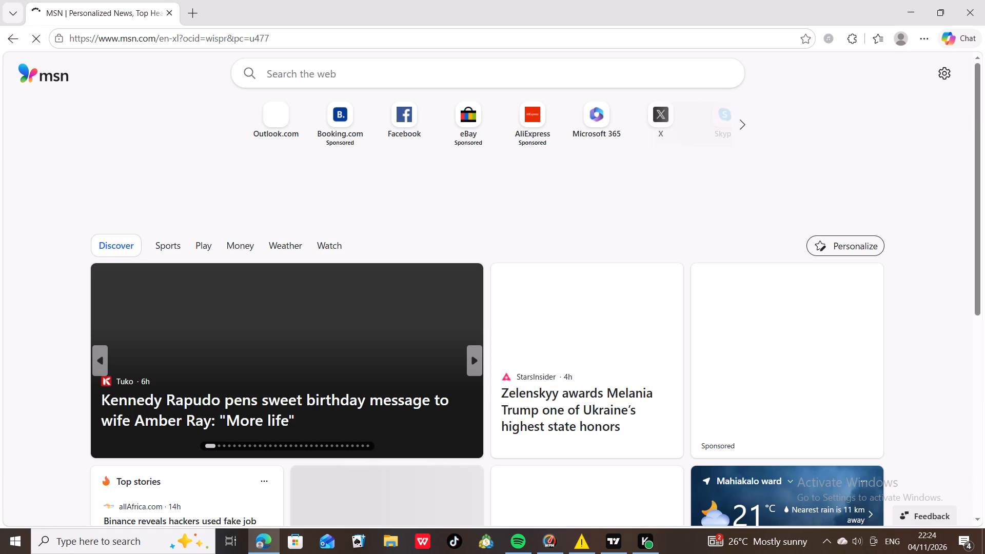
Switch to TradingView and open the symbol search on the US100 chart, with the existing symbol text selected for replacement.
{"action": "left_click", "coordinate": [914, 9]}
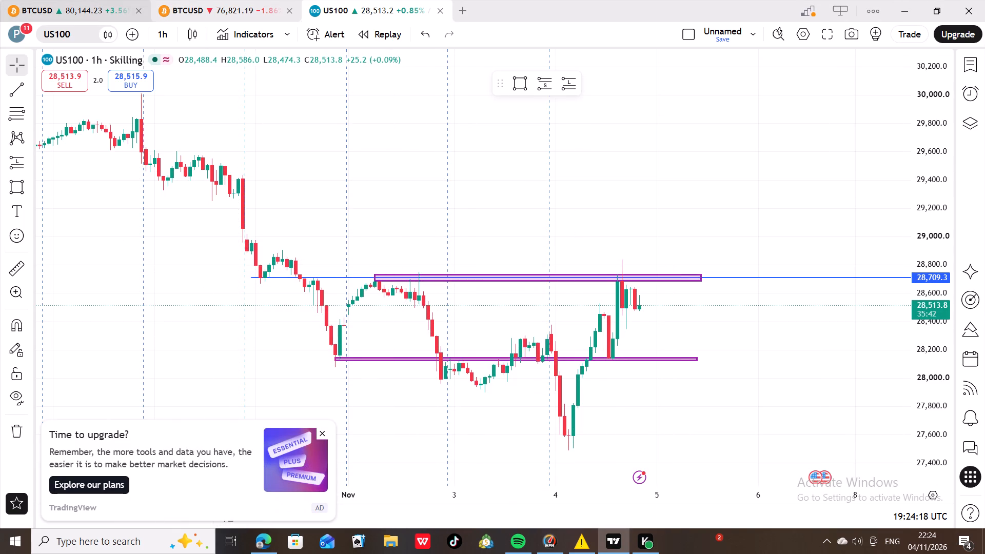
{"action": "left_click", "coordinate": [65, 37]}
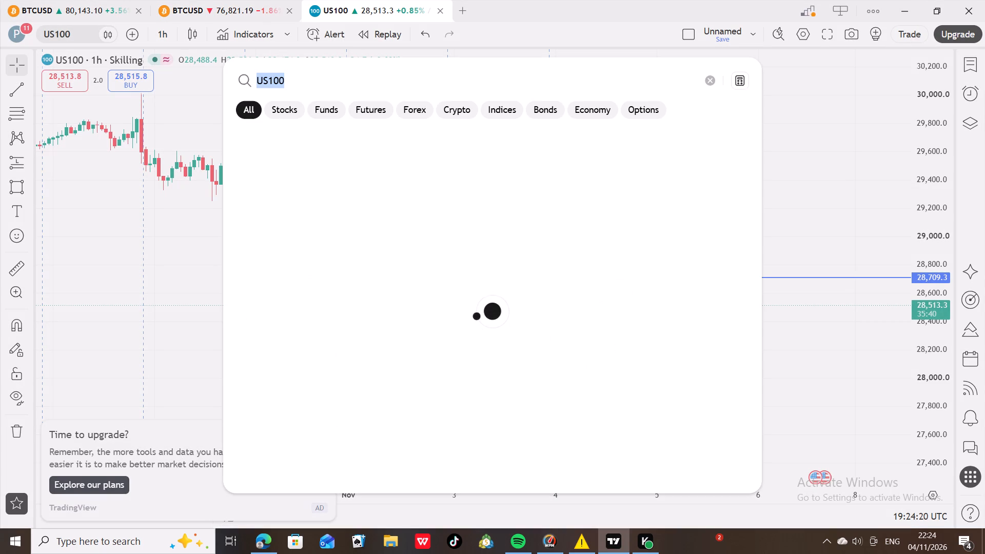
{"action": "double_click", "coordinate": [290, 87]}
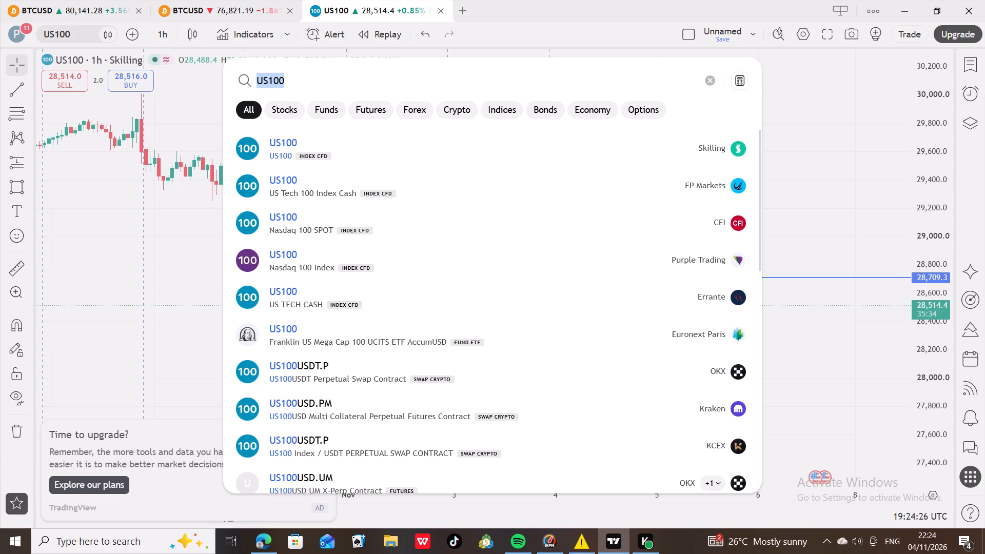
Search the symbols for BT and switch the US100 chart to the BTCUSD Bitcoin spot crypto symbol from CRYPTO.
{"action": "key", "text": "BackSpace"}
{"action": "key", "text": "BackSpace"}
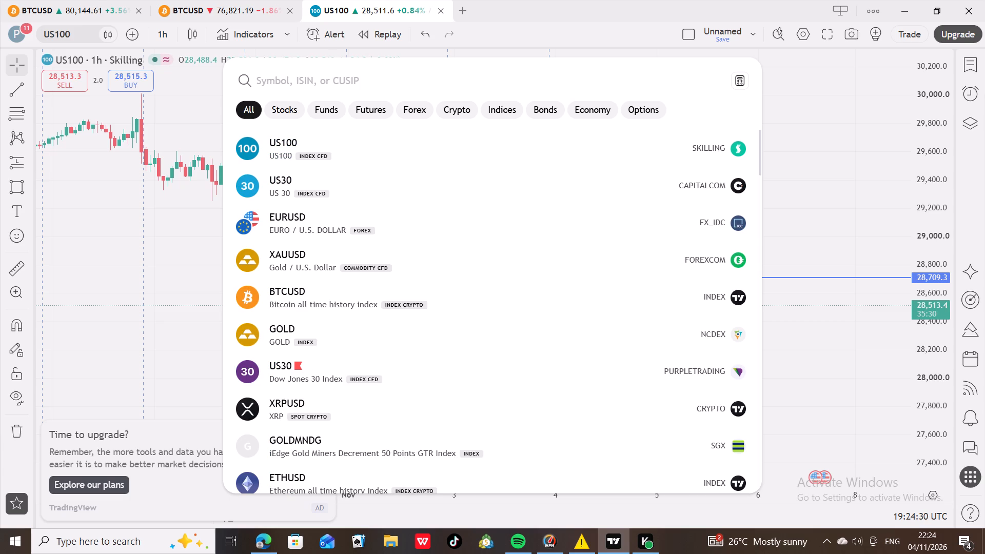
{"action": "key", "text": "b"}
{"action": "key", "text": "t"}
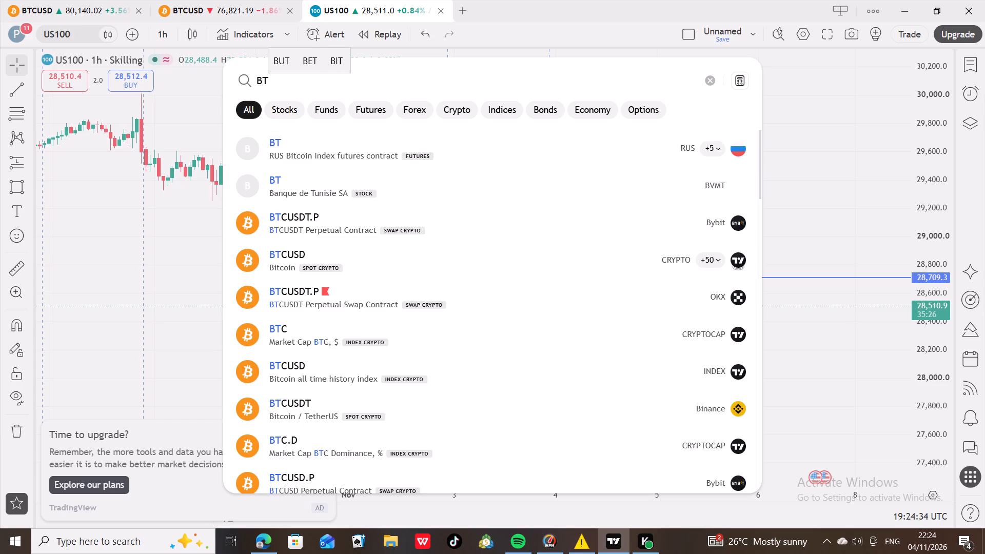
{"action": "double_click", "coordinate": [290, 87]}
{"action": "key", "text": "c"}
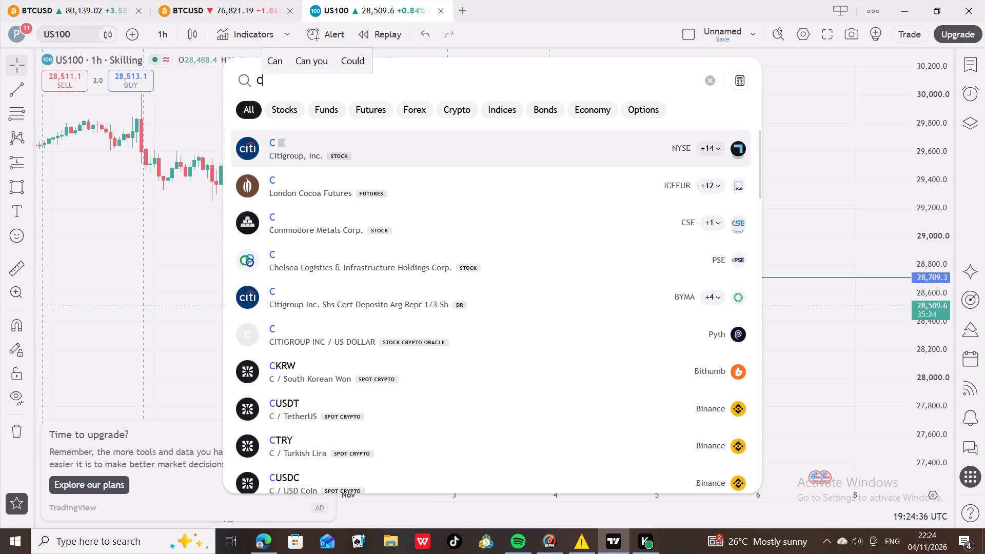
{"action": "key", "text": "BackSpace"}
{"action": "type", "text": "BT"}
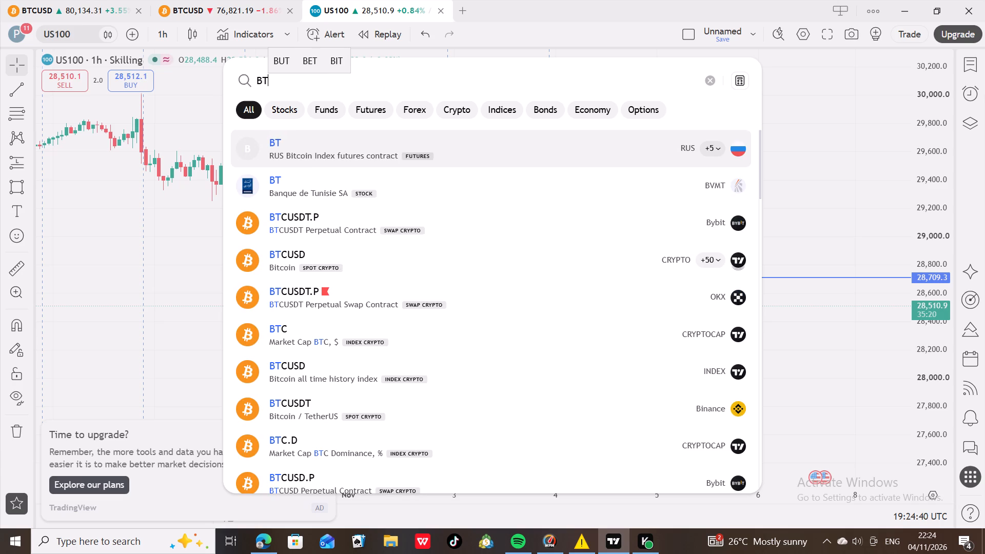
{"action": "left_click", "coordinate": [289, 251]}
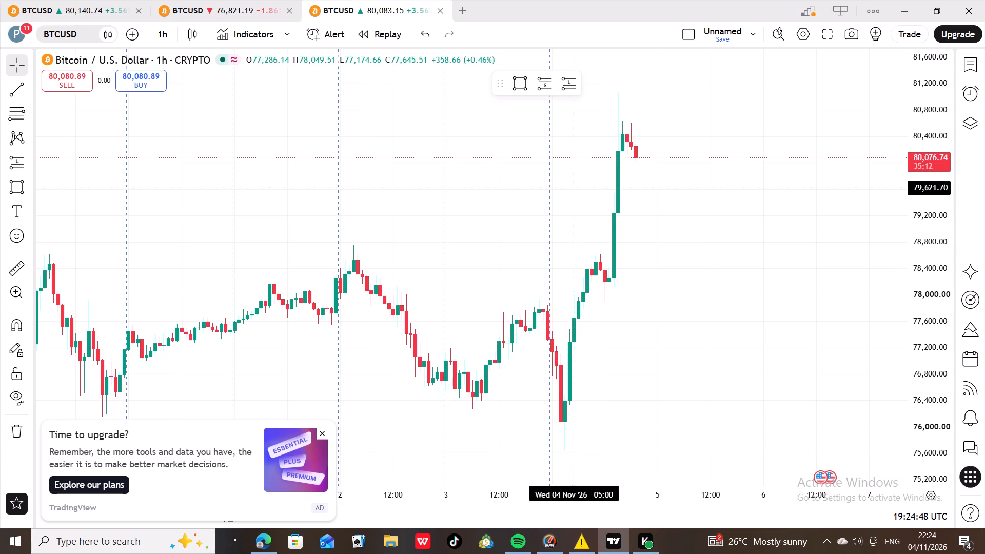
Switch the BTCUSD chart to the 4-hour interval to view the broader price movement.
{"action": "left_click", "coordinate": [164, 36]}
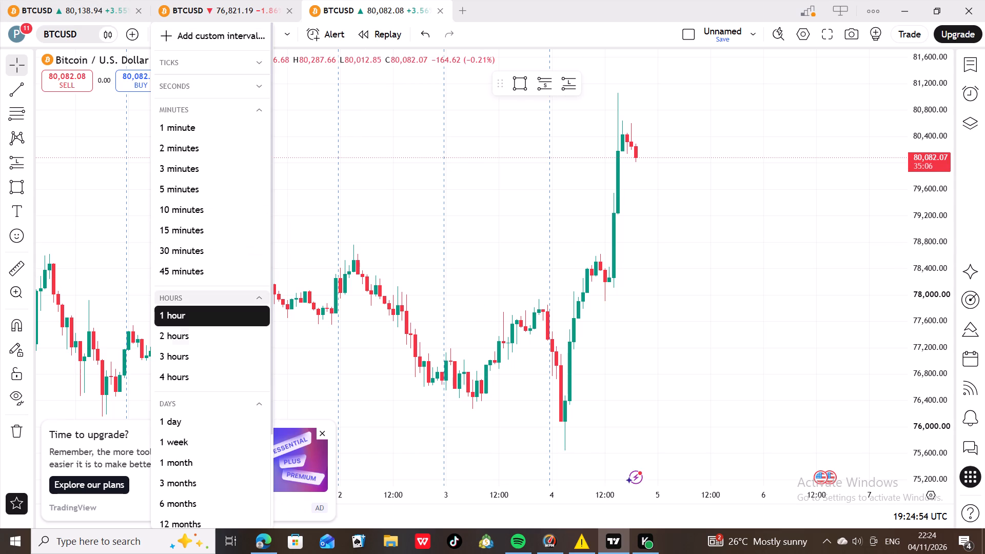
{"action": "left_click", "coordinate": [200, 372]}
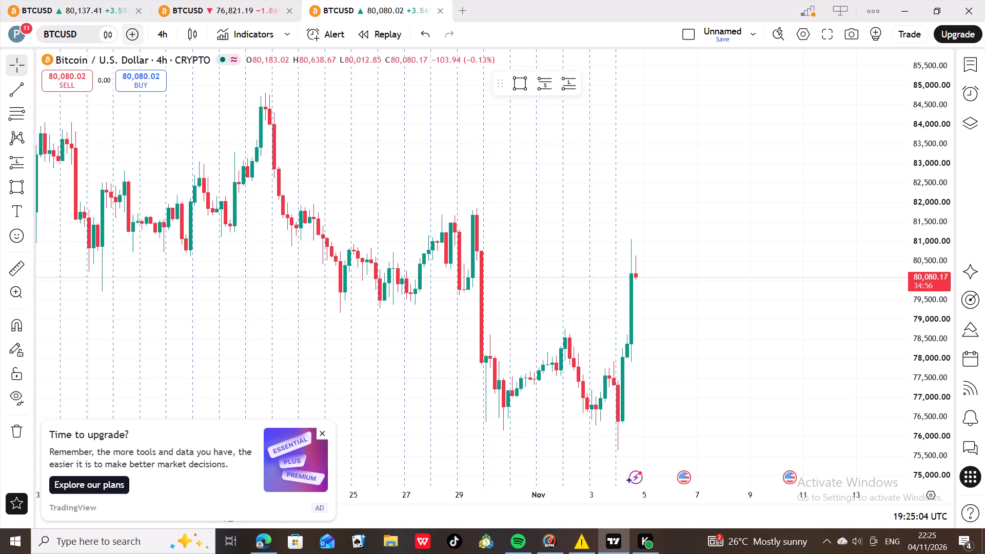
Return the BTCUSD chart to the 1-hour interval and examine the most recent candles.
{"action": "left_click", "coordinate": [160, 34]}
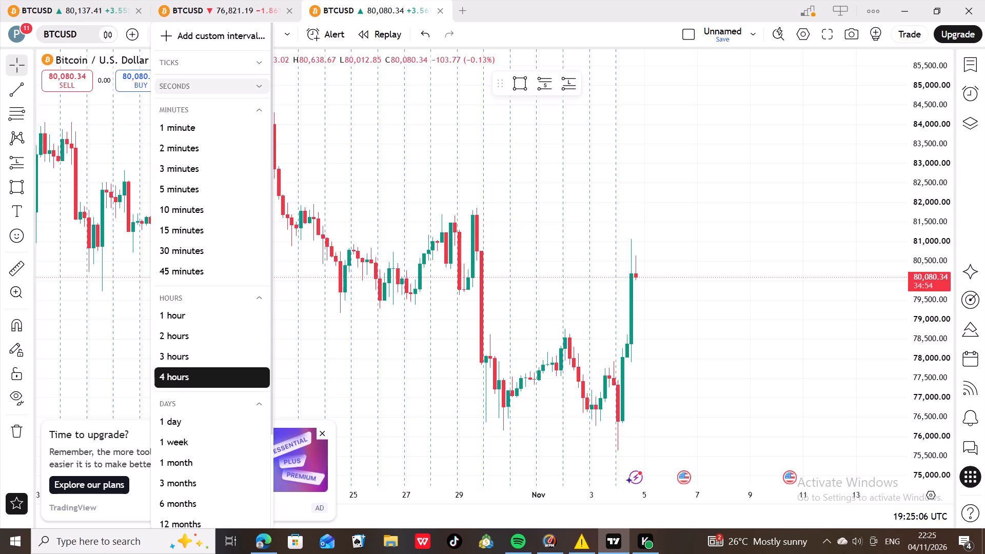
{"action": "left_click", "coordinate": [201, 307]}
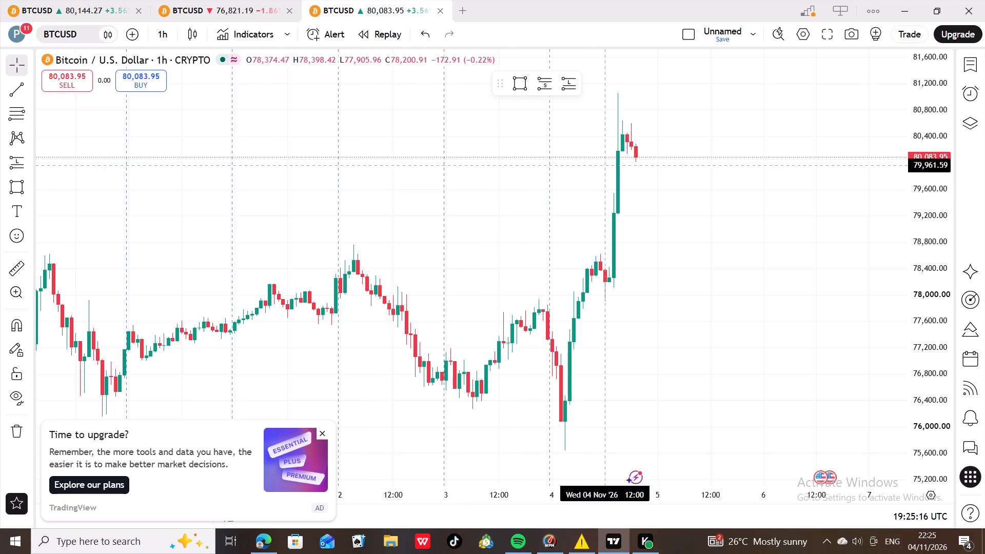
{"action": "left_click", "coordinate": [641, 153]}
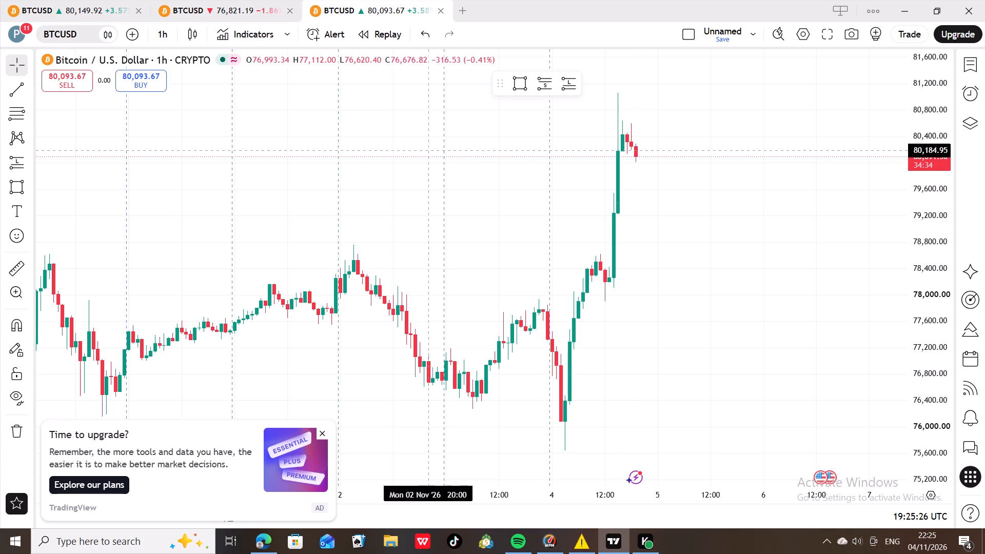
Set the BTCUSD chart interval to 15 minutes.
{"action": "left_click", "coordinate": [157, 30]}
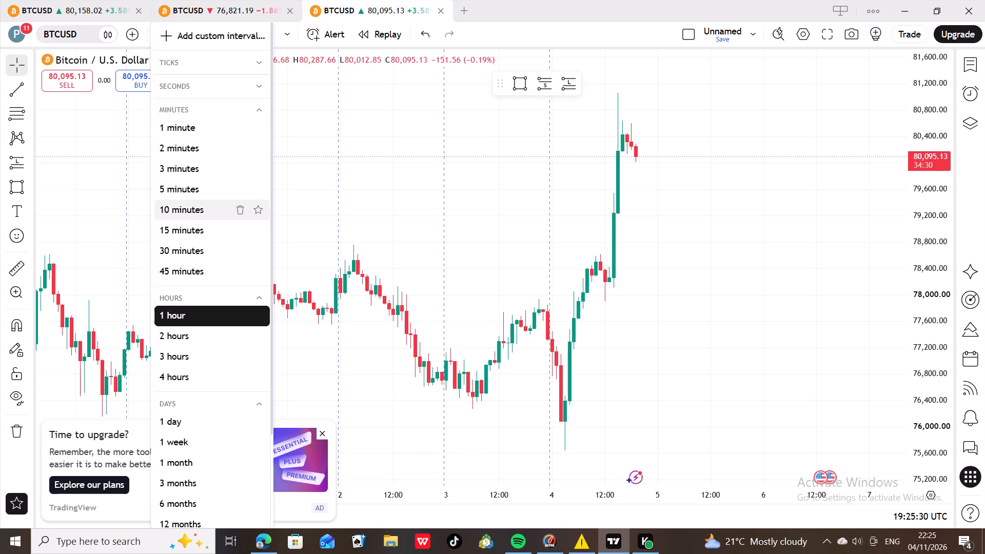
{"action": "left_click", "coordinate": [191, 226]}
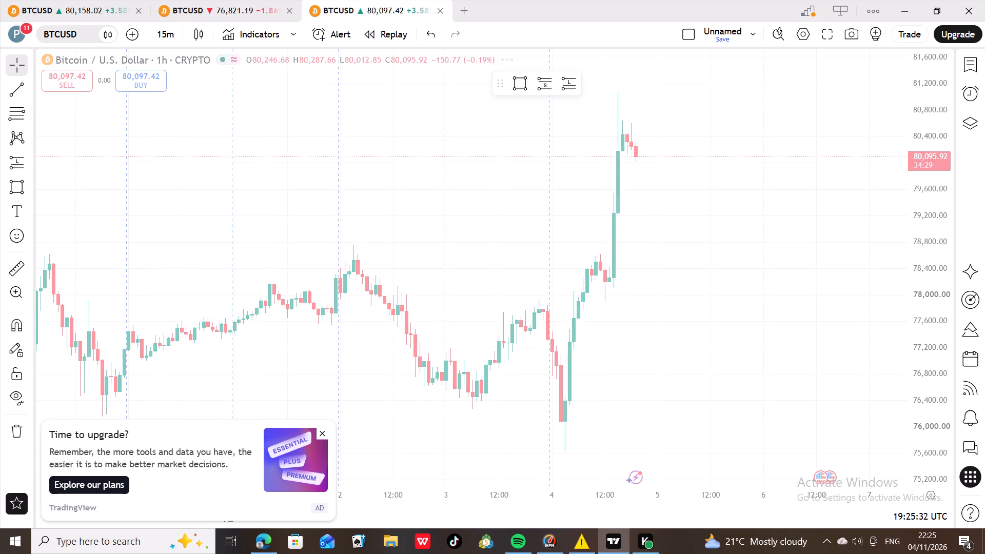
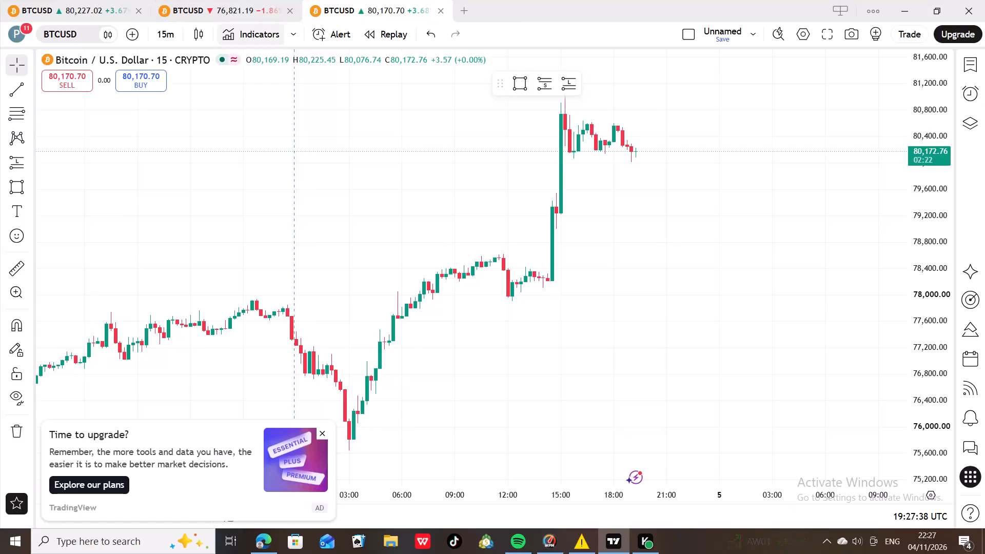
Search the symbols for XAU and switch the BTCUSD chart to the XAUUSD spot gold symbol from FXCM.
{"action": "left_click", "coordinate": [75, 25]}
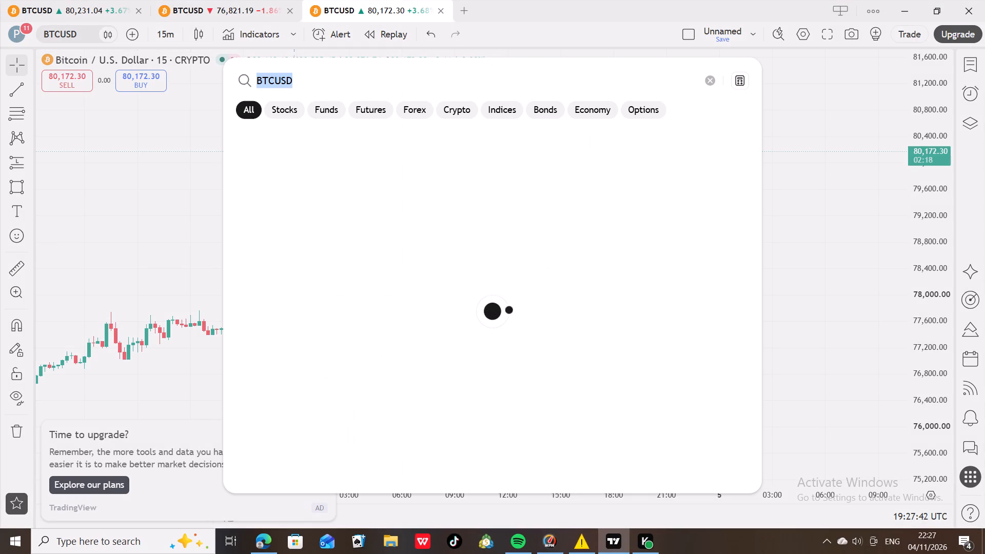
{"action": "key", "text": "BackSpace"}
{"action": "type", "text": "XA"}
{"action": "key", "text": "u"}
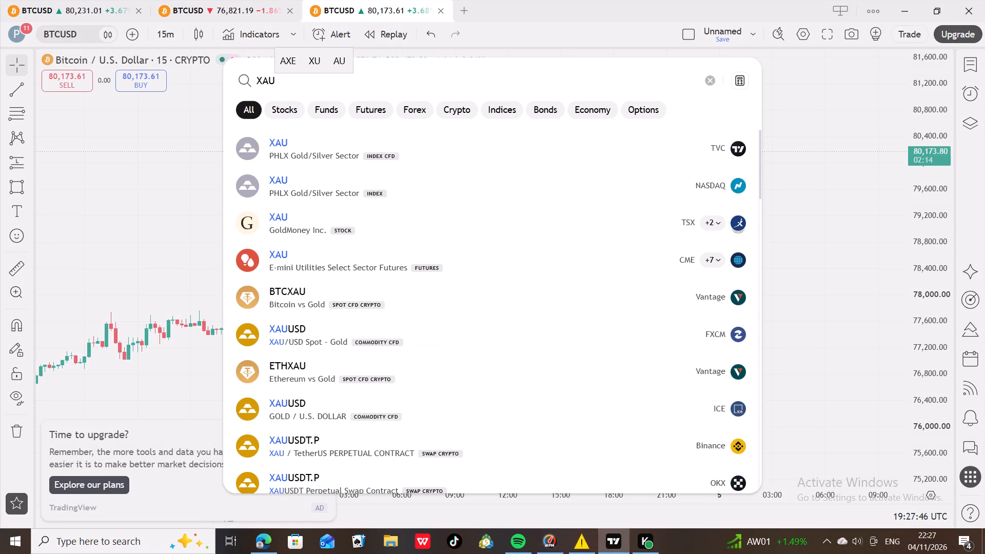
{"action": "double_click", "coordinate": [313, 338]}
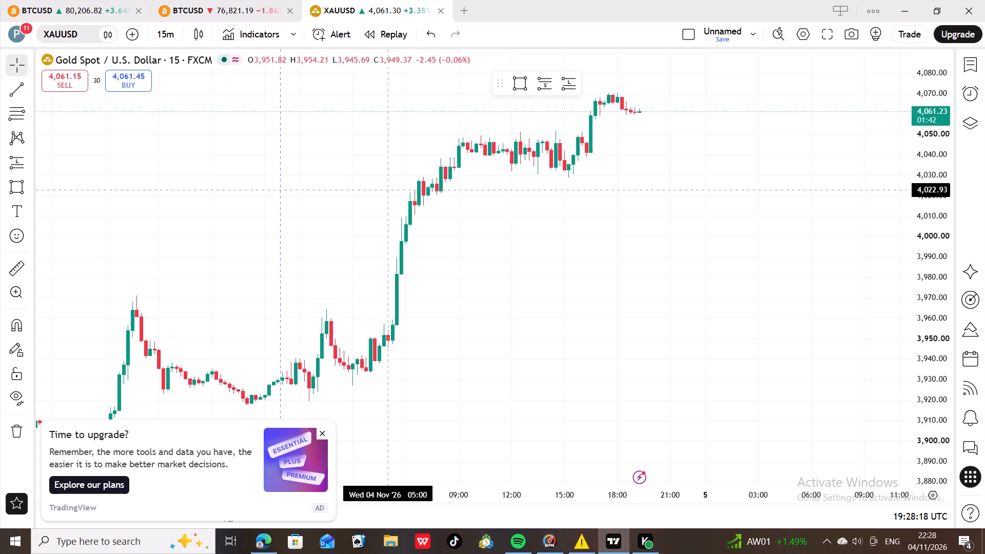
Set the XAUUSD chart interval to 1 hour.
{"action": "left_click", "coordinate": [169, 26]}
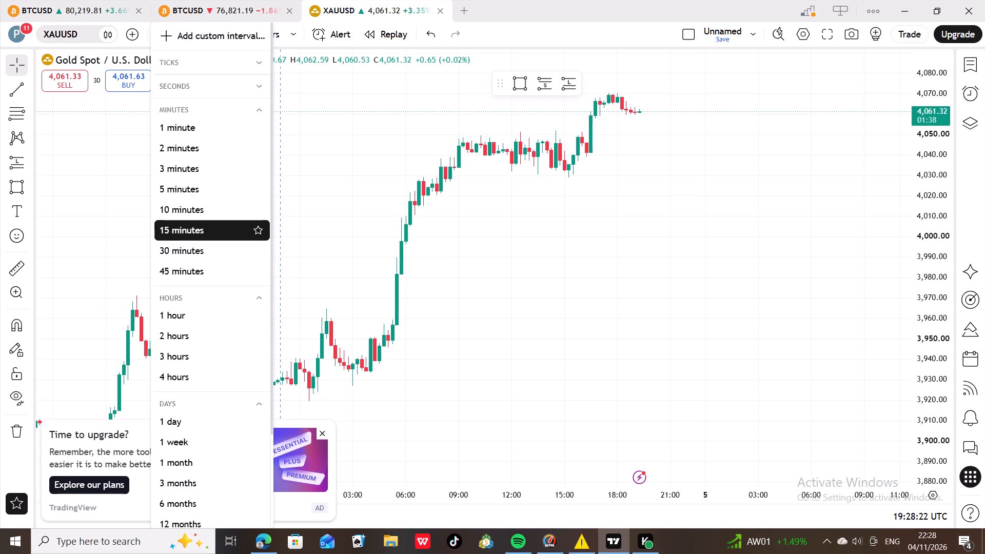
{"action": "left_click", "coordinate": [182, 311]}
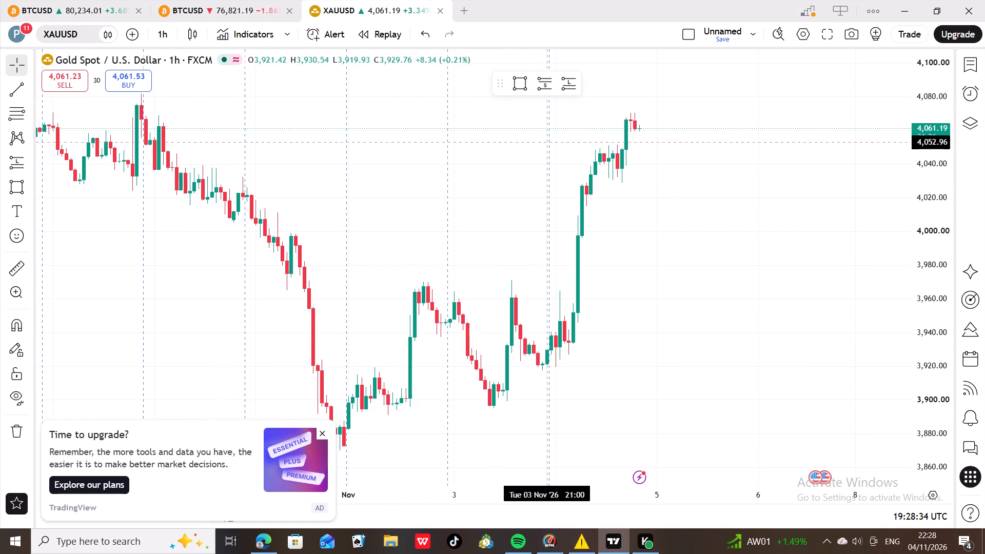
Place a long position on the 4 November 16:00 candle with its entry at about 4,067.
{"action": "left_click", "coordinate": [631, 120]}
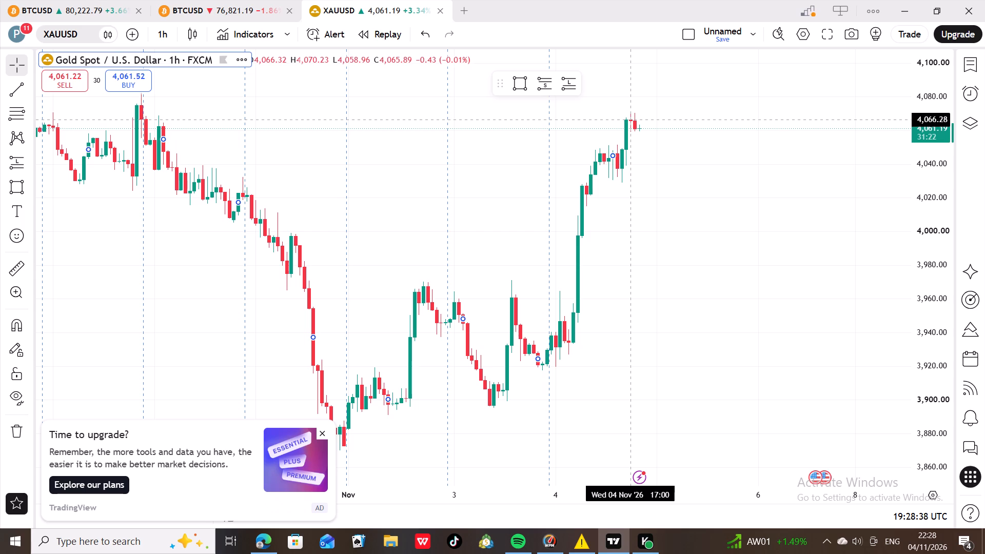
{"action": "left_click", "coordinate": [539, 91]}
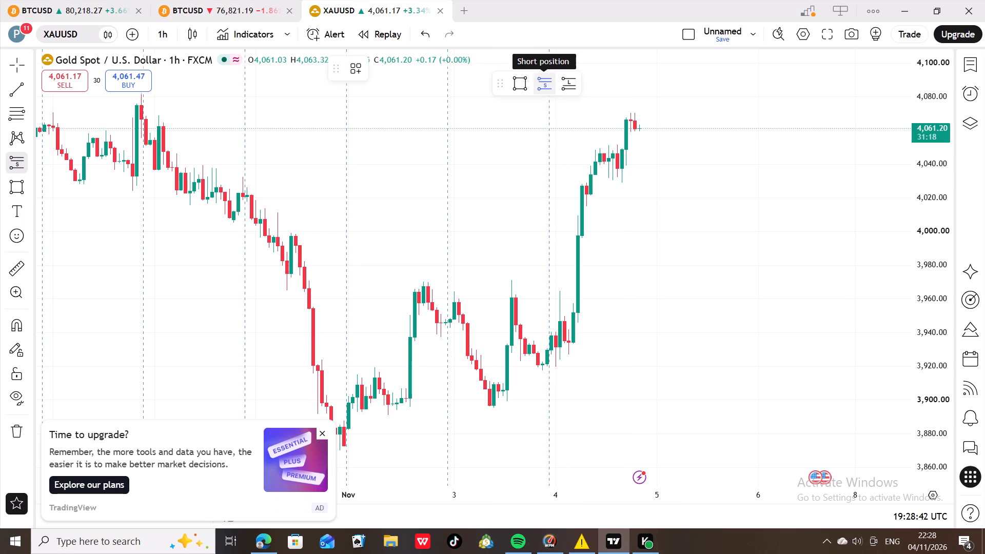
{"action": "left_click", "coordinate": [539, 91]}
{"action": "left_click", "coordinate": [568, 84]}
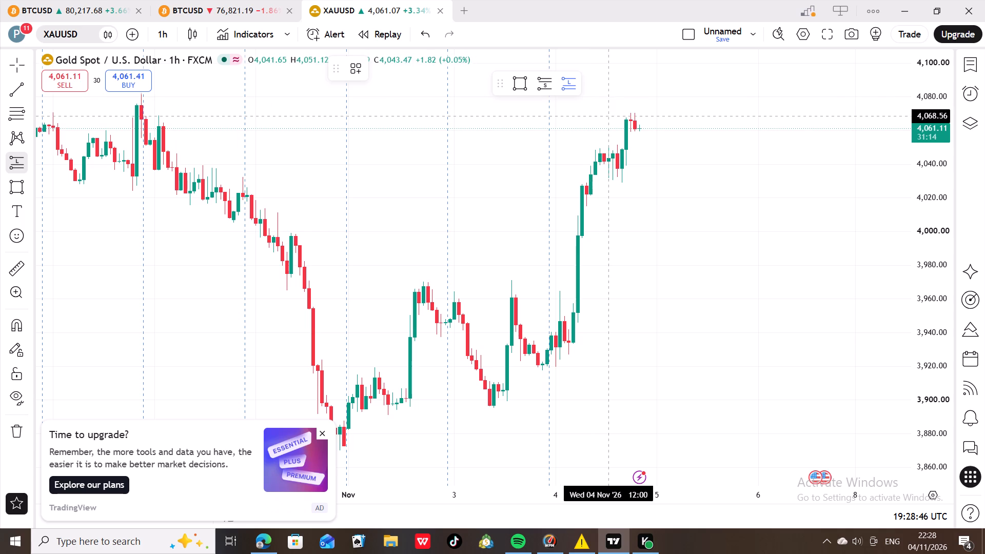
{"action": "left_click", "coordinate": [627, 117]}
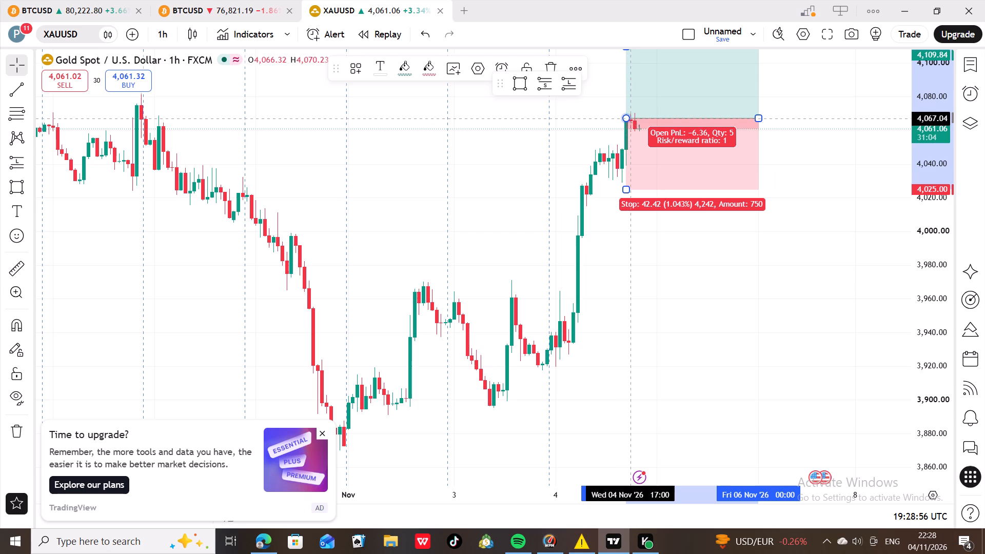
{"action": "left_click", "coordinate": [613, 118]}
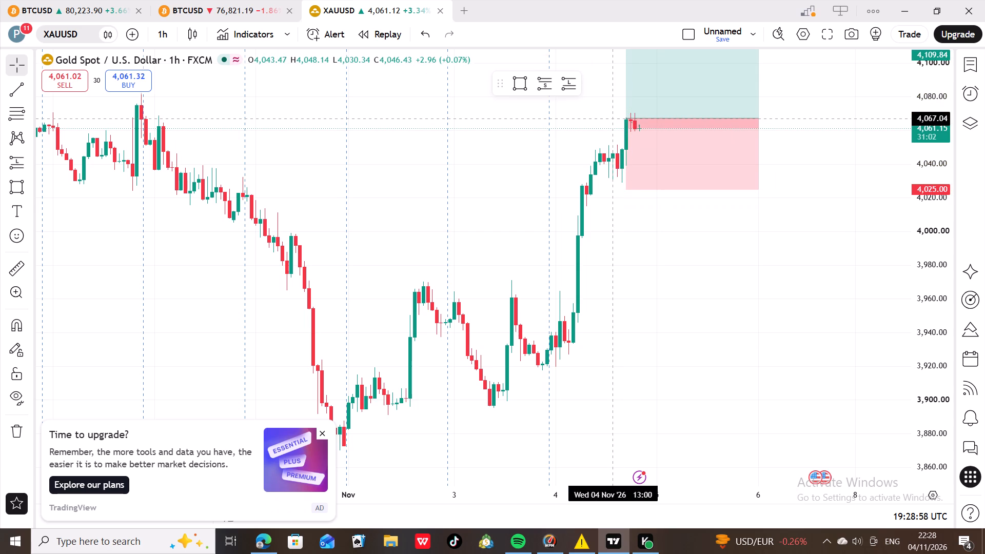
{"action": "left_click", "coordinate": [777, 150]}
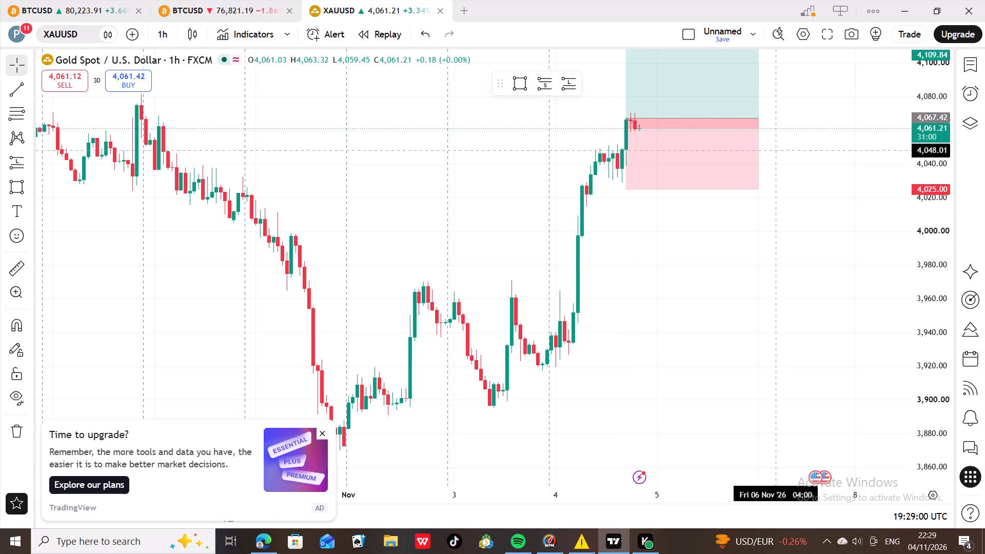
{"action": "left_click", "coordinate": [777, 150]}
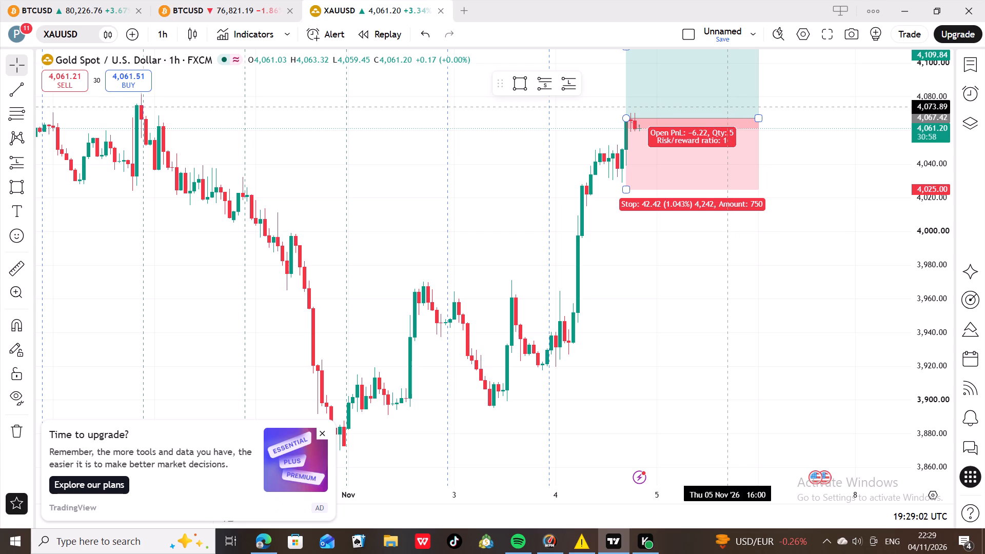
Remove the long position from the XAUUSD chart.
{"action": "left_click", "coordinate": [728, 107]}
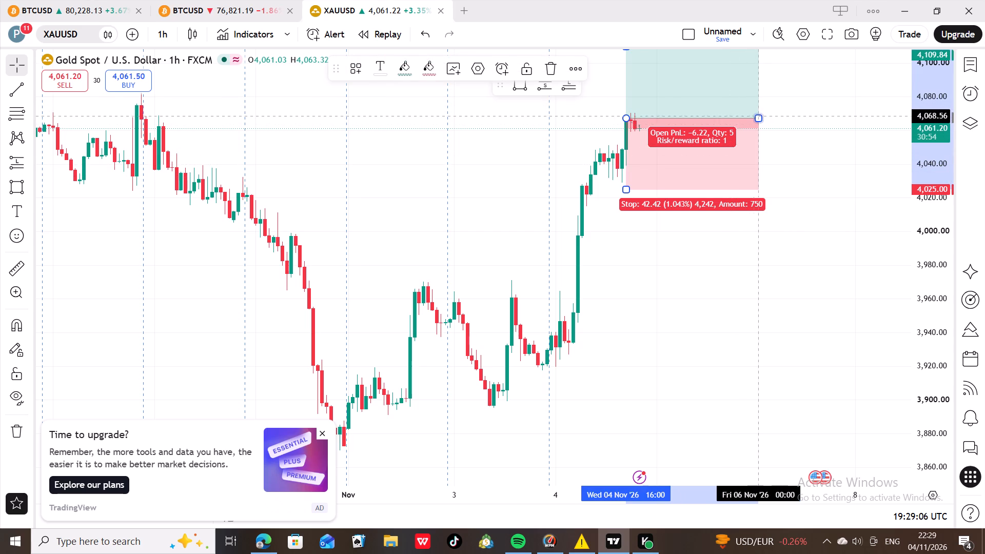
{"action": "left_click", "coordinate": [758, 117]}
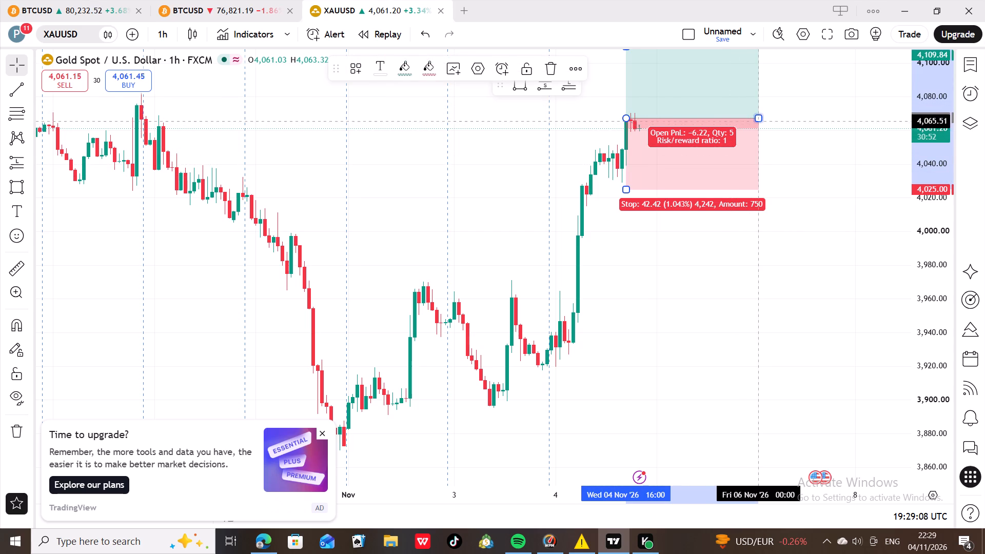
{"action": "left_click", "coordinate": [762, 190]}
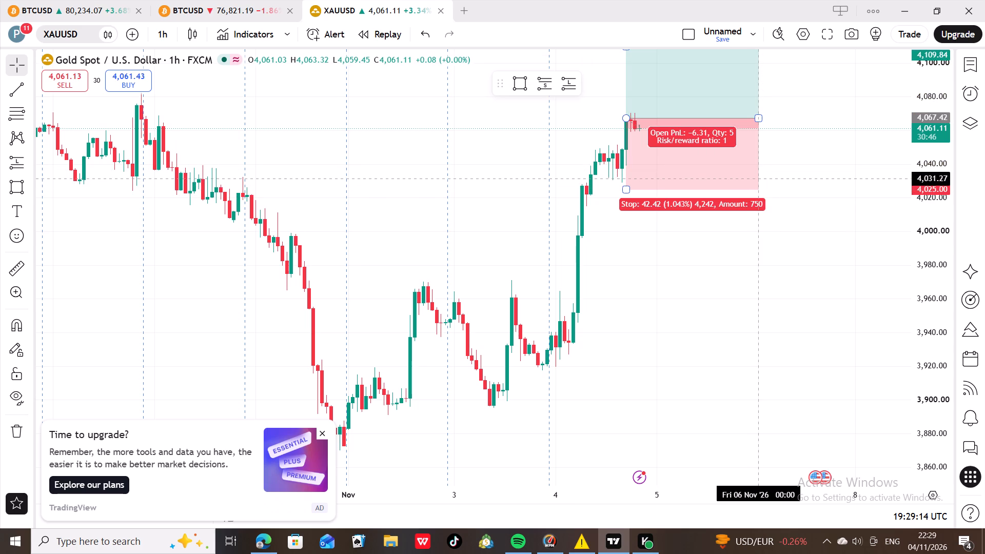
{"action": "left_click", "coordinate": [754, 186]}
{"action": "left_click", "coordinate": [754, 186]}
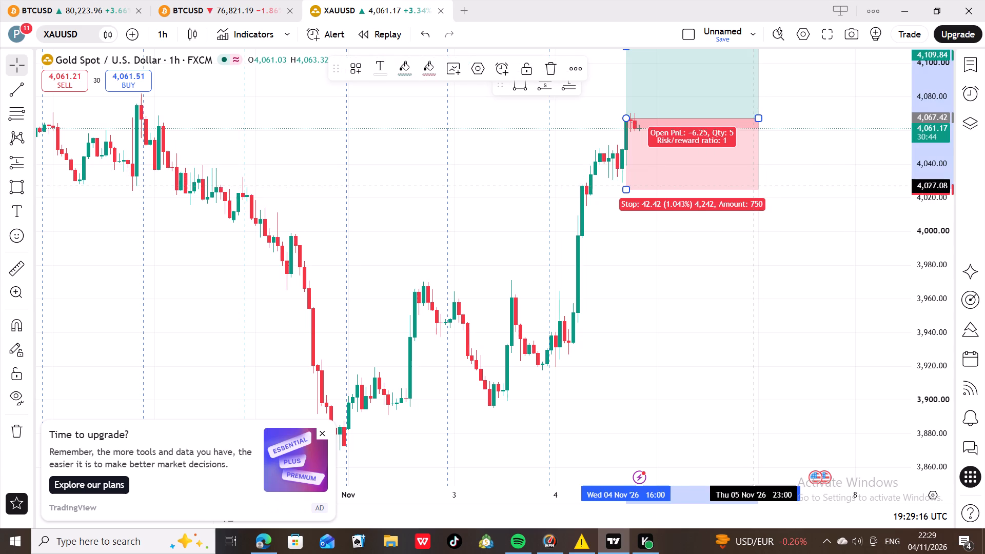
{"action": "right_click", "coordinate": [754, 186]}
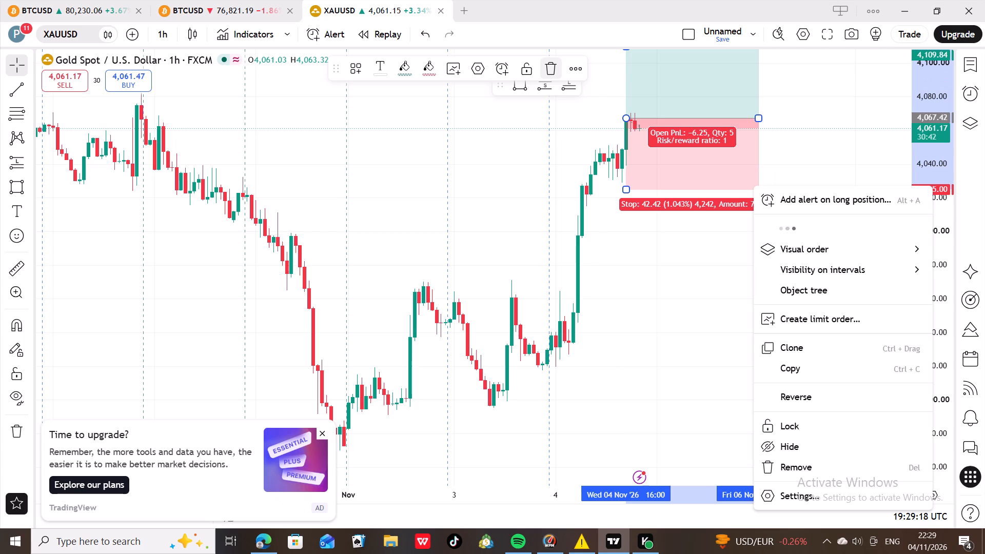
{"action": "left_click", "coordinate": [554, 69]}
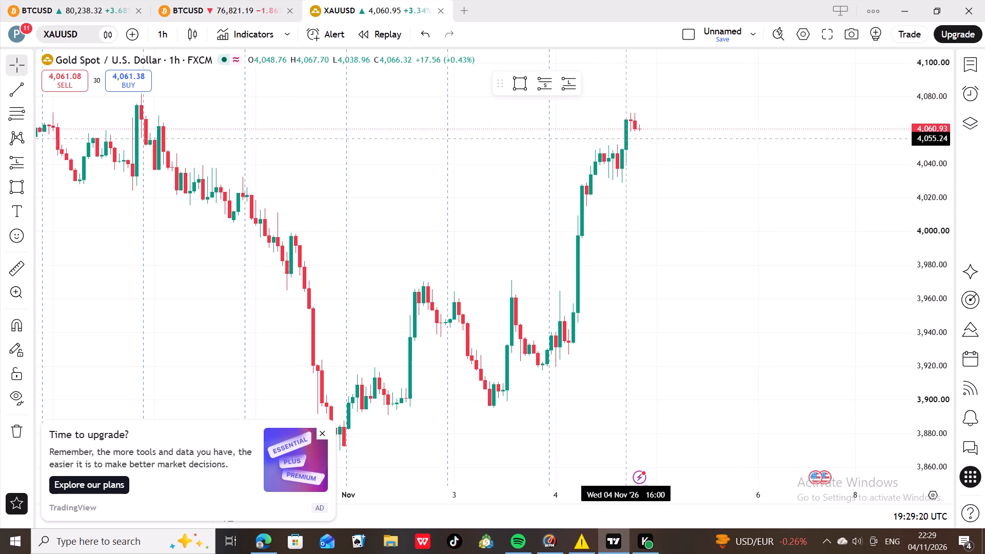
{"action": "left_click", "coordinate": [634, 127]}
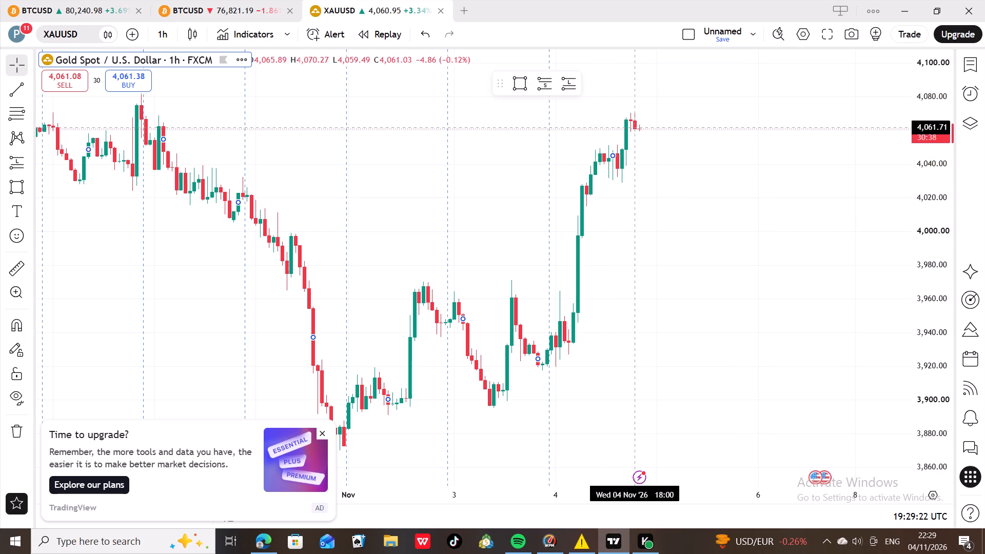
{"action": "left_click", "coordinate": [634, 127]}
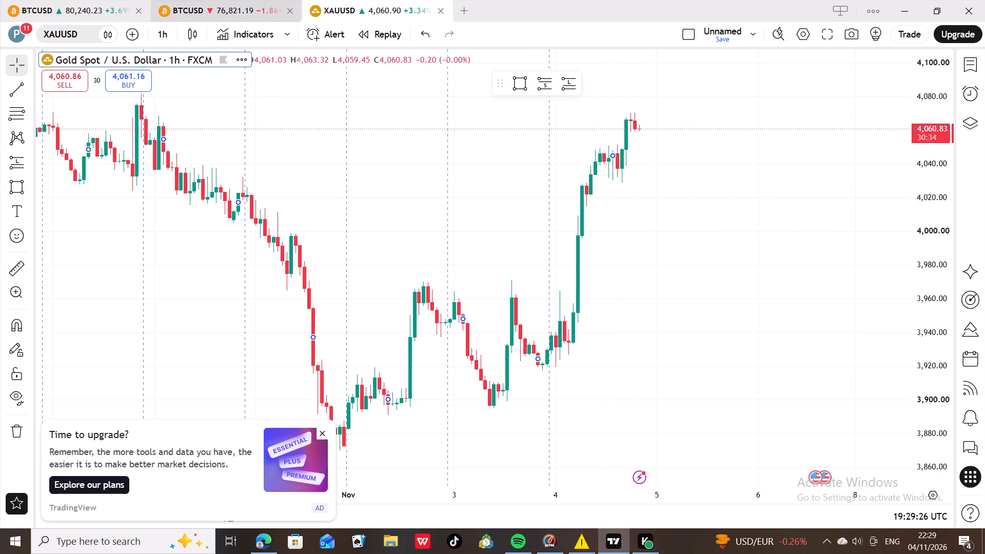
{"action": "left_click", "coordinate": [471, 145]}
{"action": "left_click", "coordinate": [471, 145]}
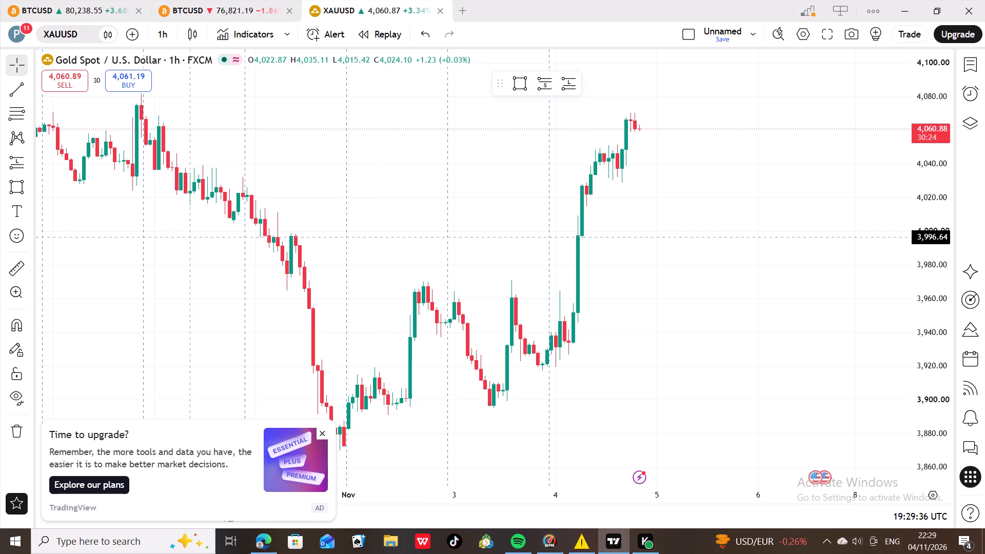
Place a Fib retracement with both anchors at about 4,068.94 on the 4 November 16:00 candle.
{"action": "left_click", "coordinate": [11, 116]}
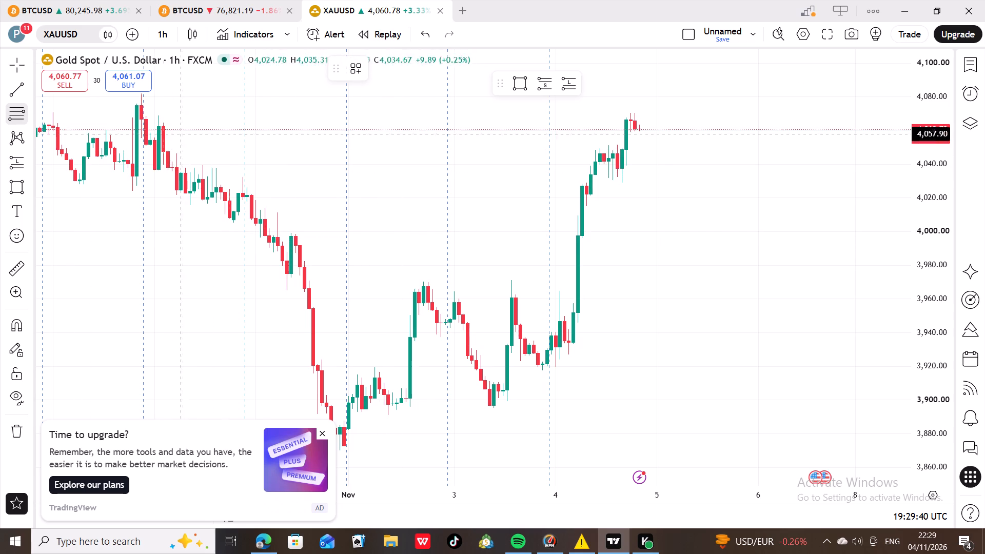
{"action": "left_click", "coordinate": [628, 115]}
{"action": "triple_click", "coordinate": [628, 115]}
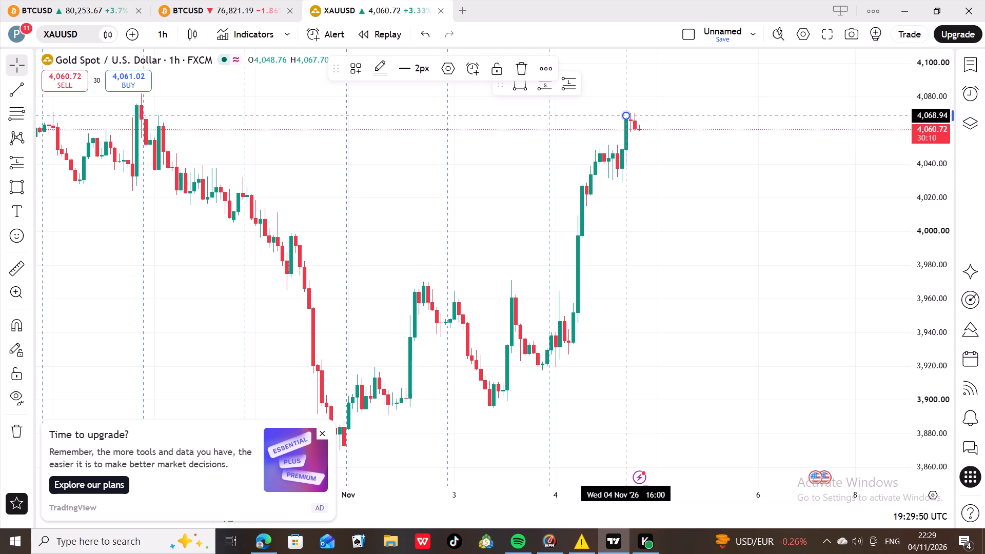
{"action": "left_click", "coordinate": [628, 115]}
{"action": "left_click", "coordinate": [655, 111]}
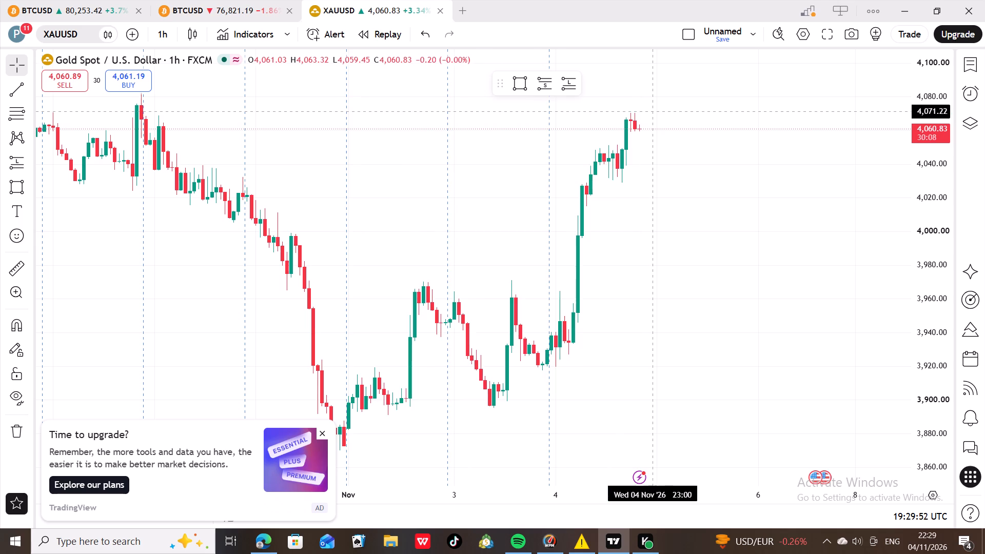
Examine the line colour options and the visibility settings of the Fib retracement on the 16:00 candle.
{"action": "left_click", "coordinate": [644, 115]}
{"action": "left_click", "coordinate": [630, 118]}
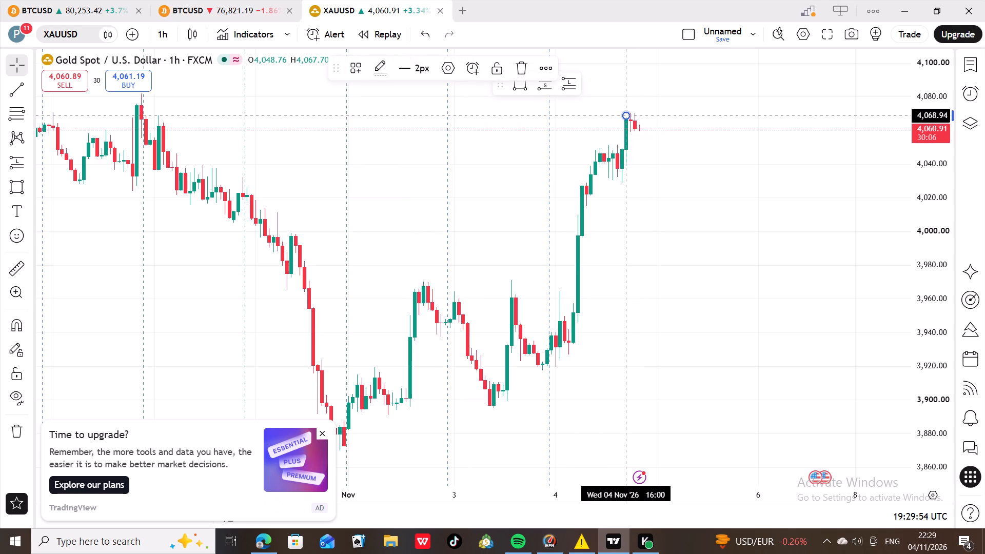
{"action": "left_click", "coordinate": [630, 118]}
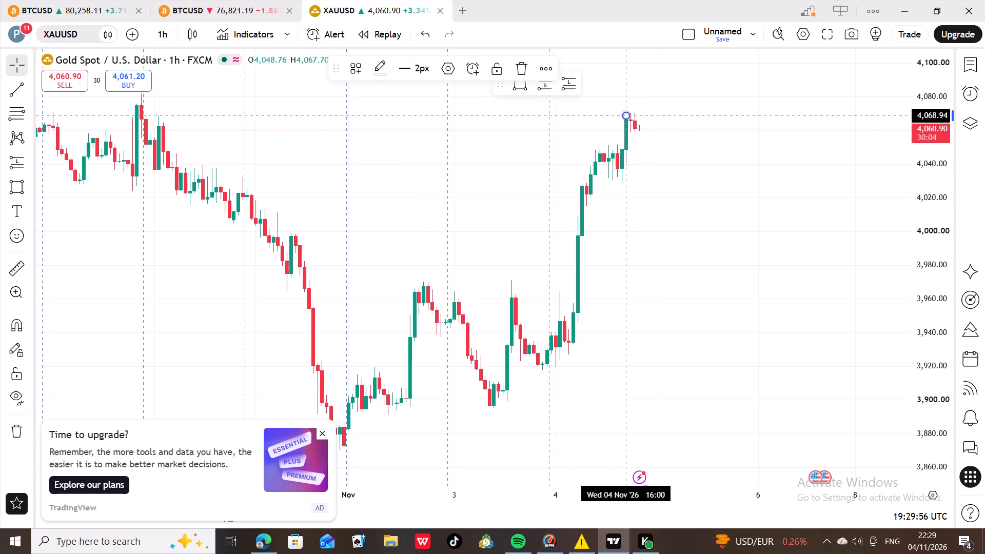
{"action": "left_click", "coordinate": [378, 68]}
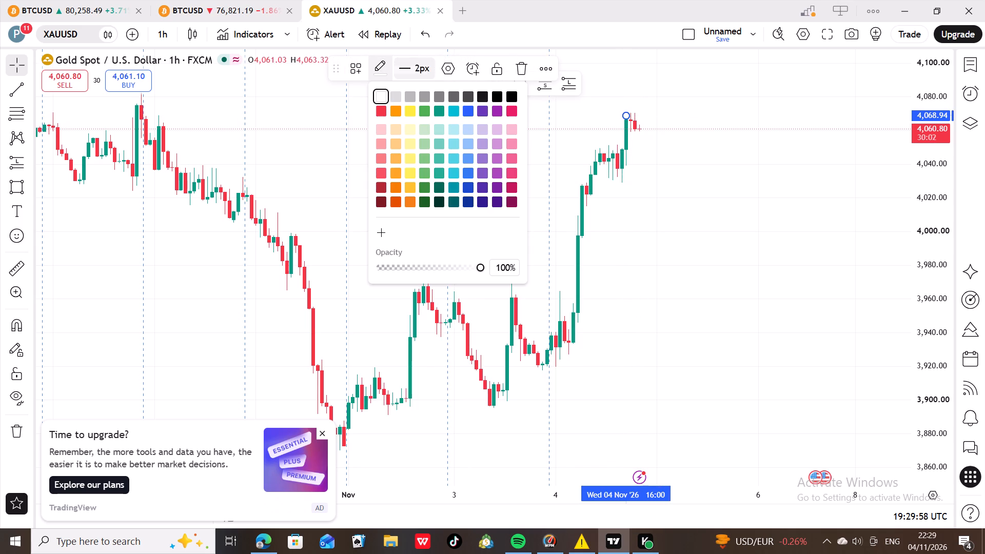
{"action": "left_click", "coordinate": [605, 113]}
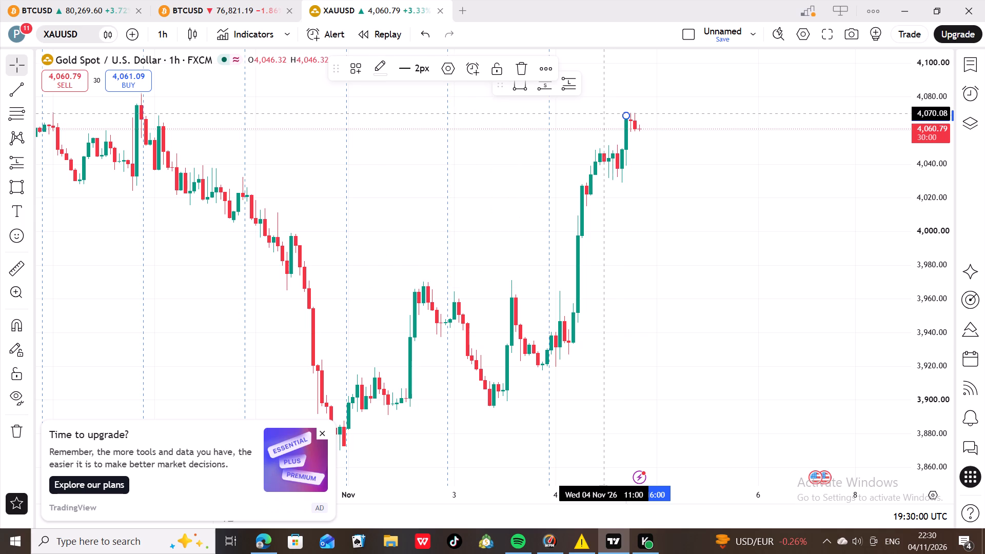
{"action": "double_click", "coordinate": [625, 112]}
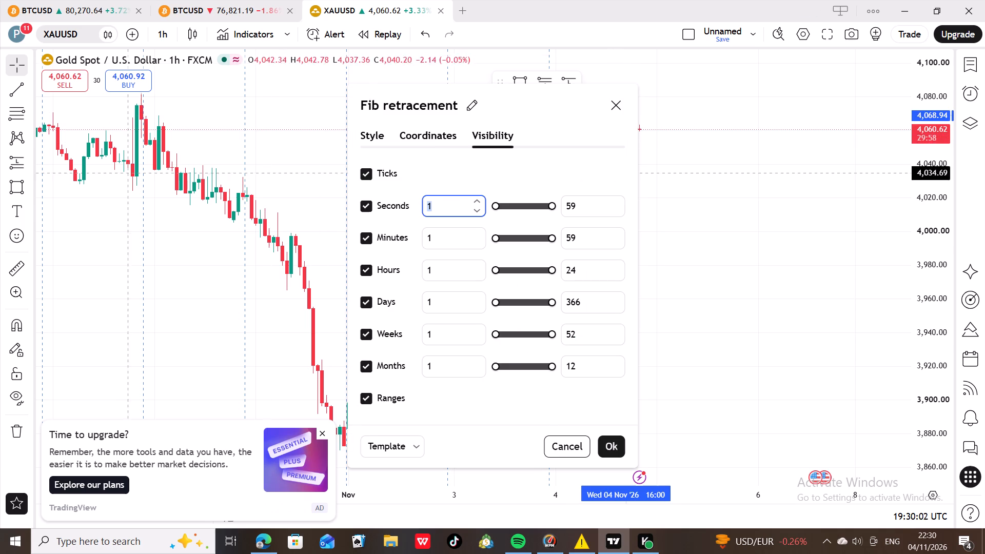
Draw a second Fib retracement on the 4 November 17:00 candle from about 4,067.42 to 4,070.08 and check its visibility settings.
{"action": "left_click", "coordinate": [12, 116]}
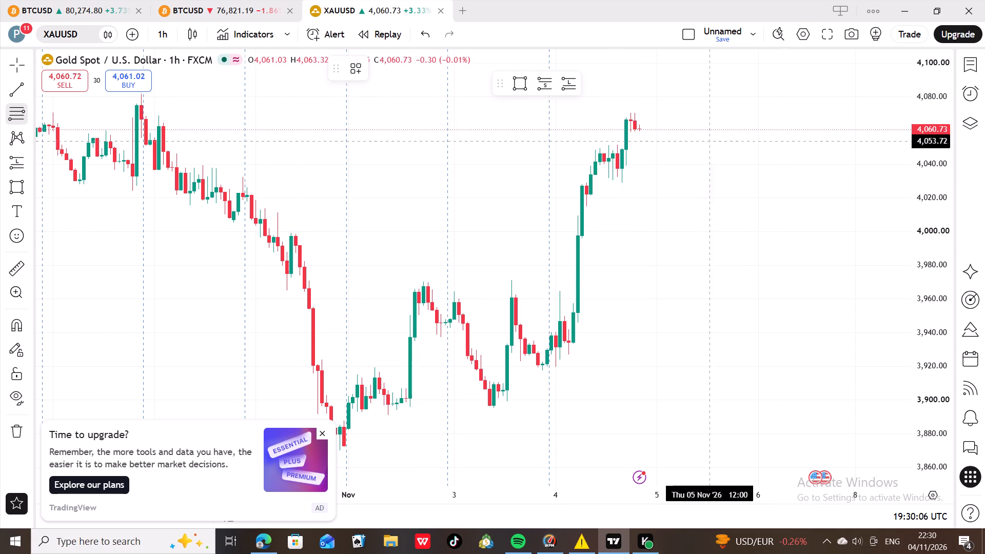
{"action": "left_click", "coordinate": [630, 117]}
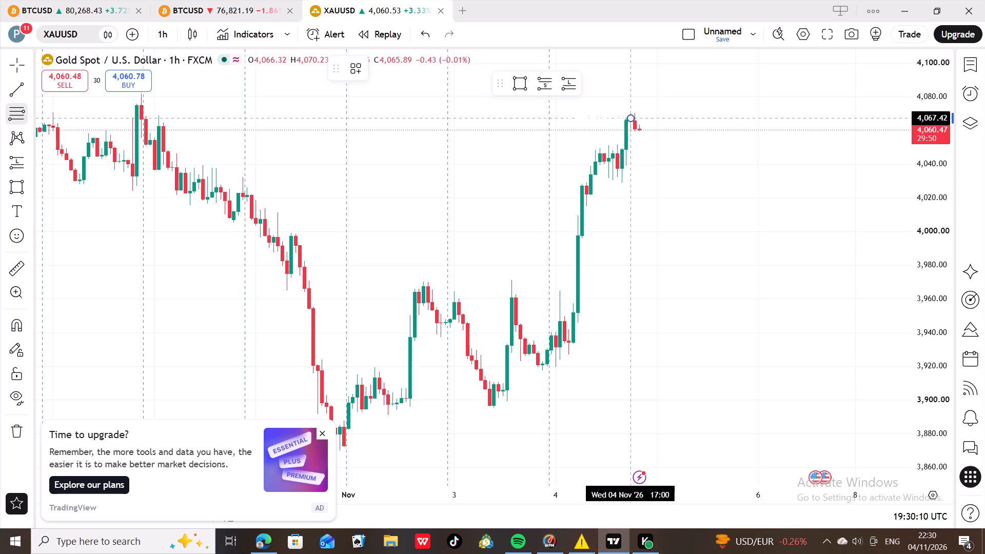
{"action": "left_click", "coordinate": [630, 113]}
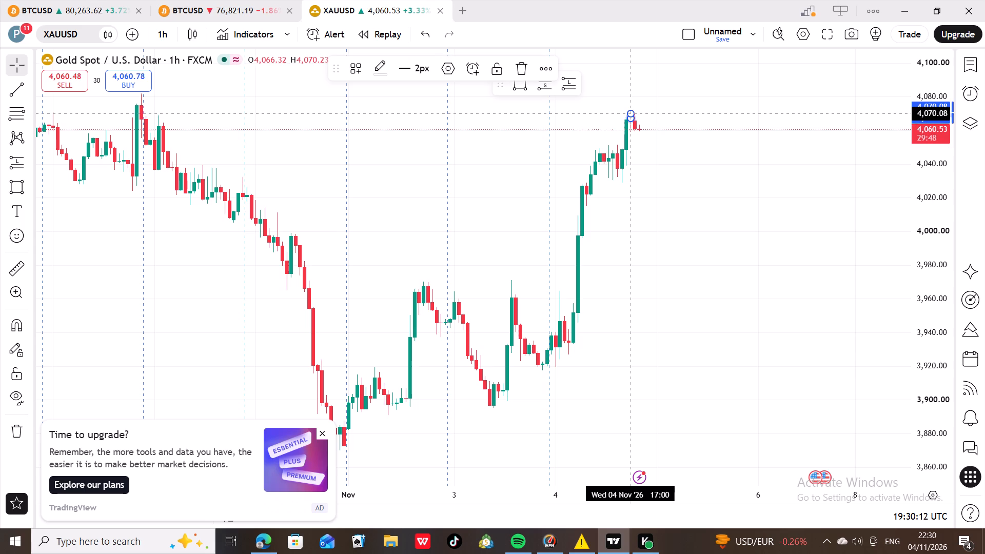
{"action": "double_click", "coordinate": [628, 112]}
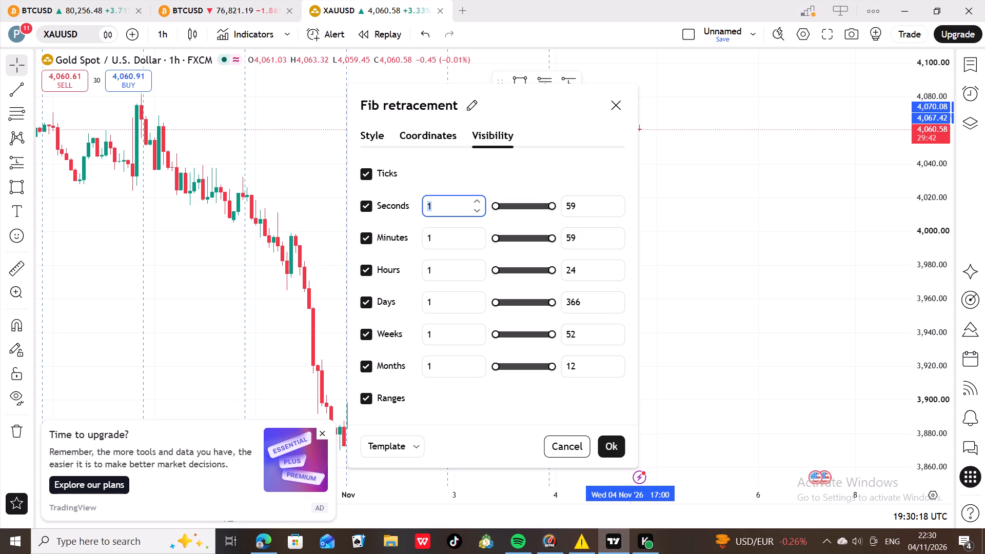
{"action": "left_click", "coordinate": [655, 172]}
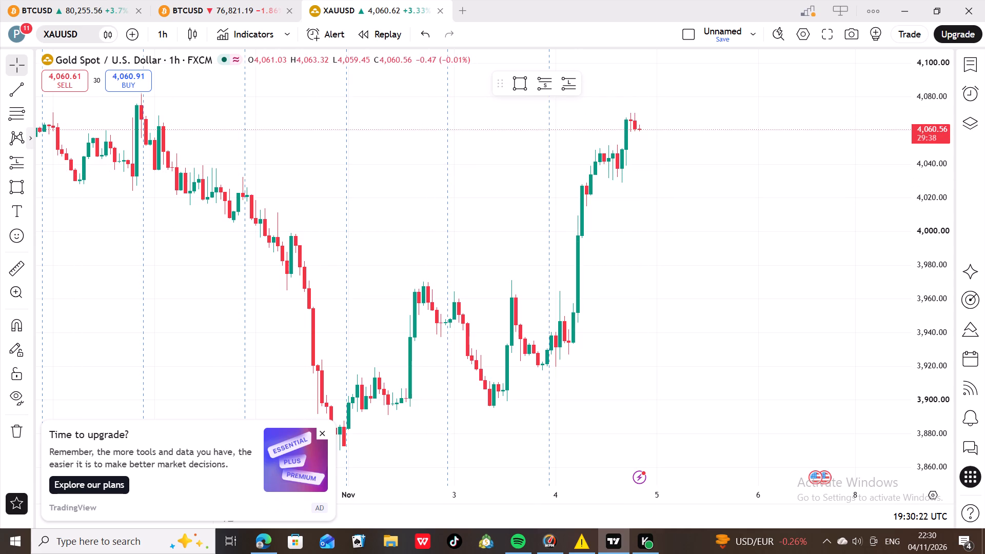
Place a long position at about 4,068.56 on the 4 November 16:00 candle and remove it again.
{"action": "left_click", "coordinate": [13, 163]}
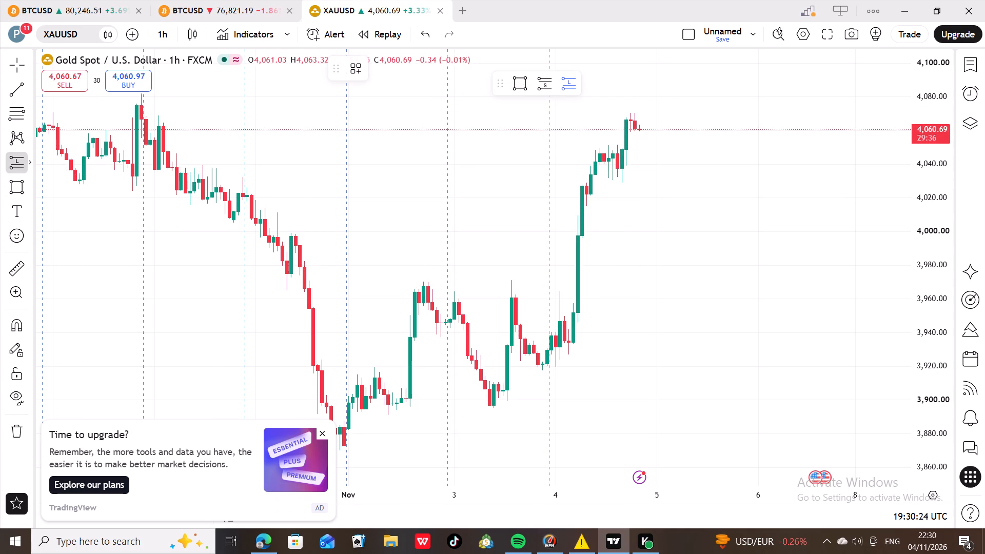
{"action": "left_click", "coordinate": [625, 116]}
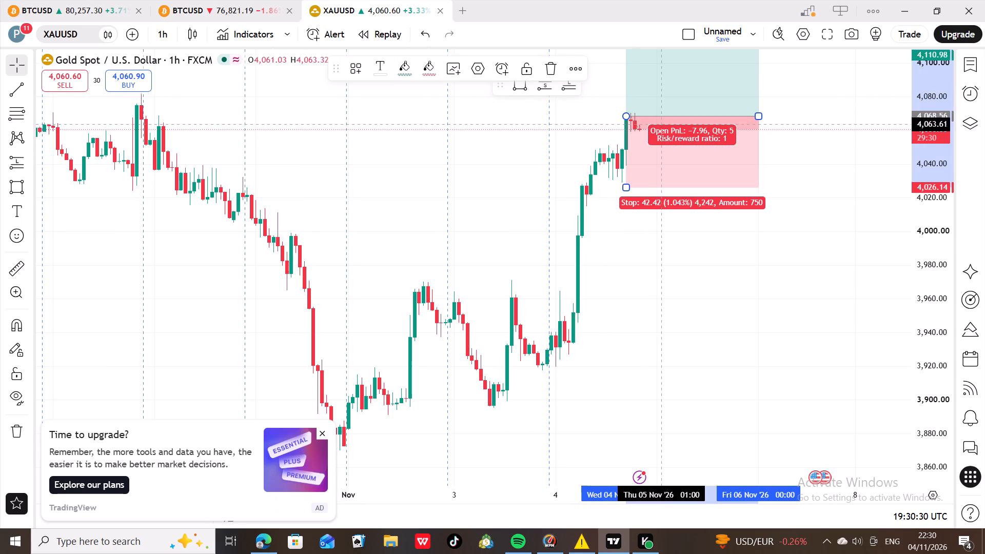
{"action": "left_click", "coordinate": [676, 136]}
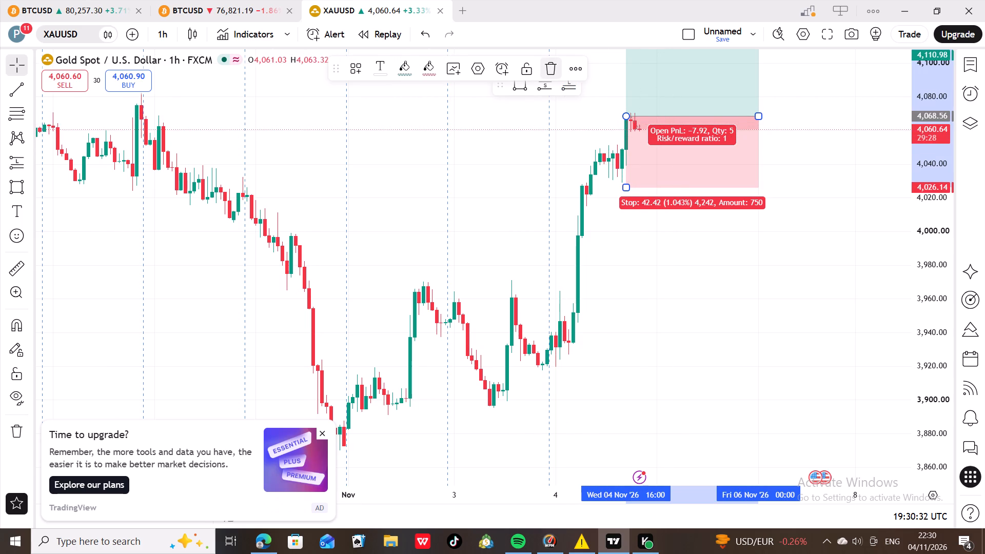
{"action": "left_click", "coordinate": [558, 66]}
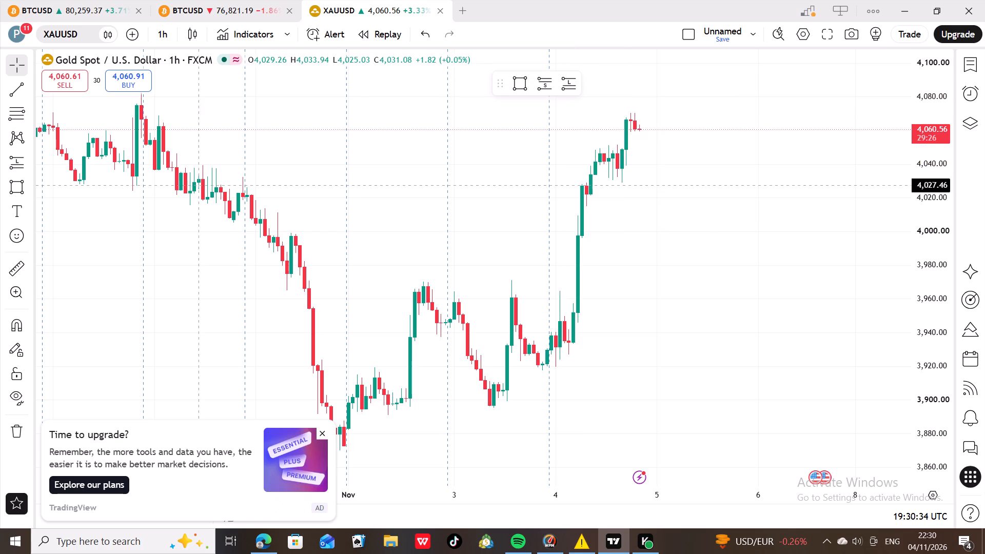
Turn on the Keep drawing mode for the XAUUSD chart.
{"action": "left_click", "coordinate": [19, 353]}
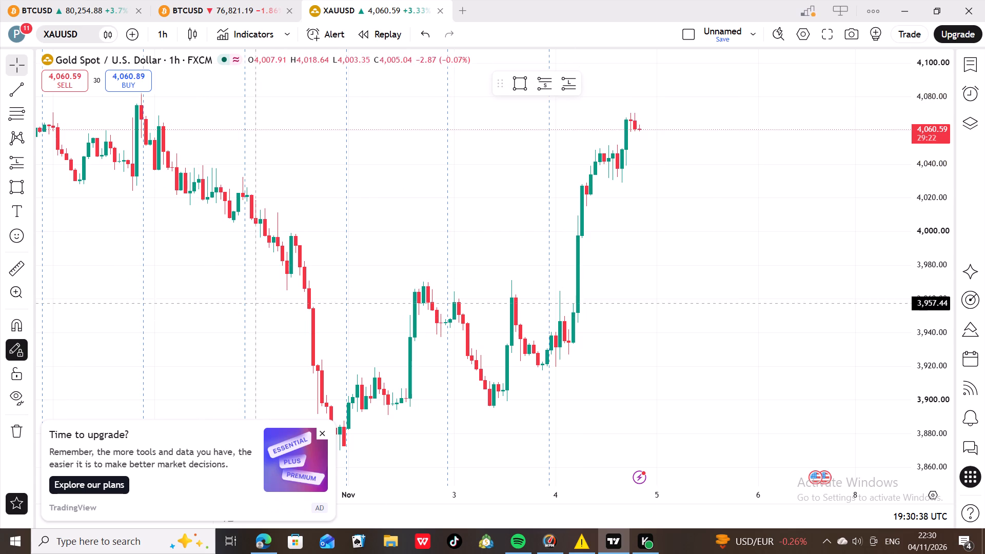
Select the small drawing on the 4 November 17:00 candle, set its line thickness to 2px and deselect it.
{"action": "left_click", "coordinate": [633, 116]}
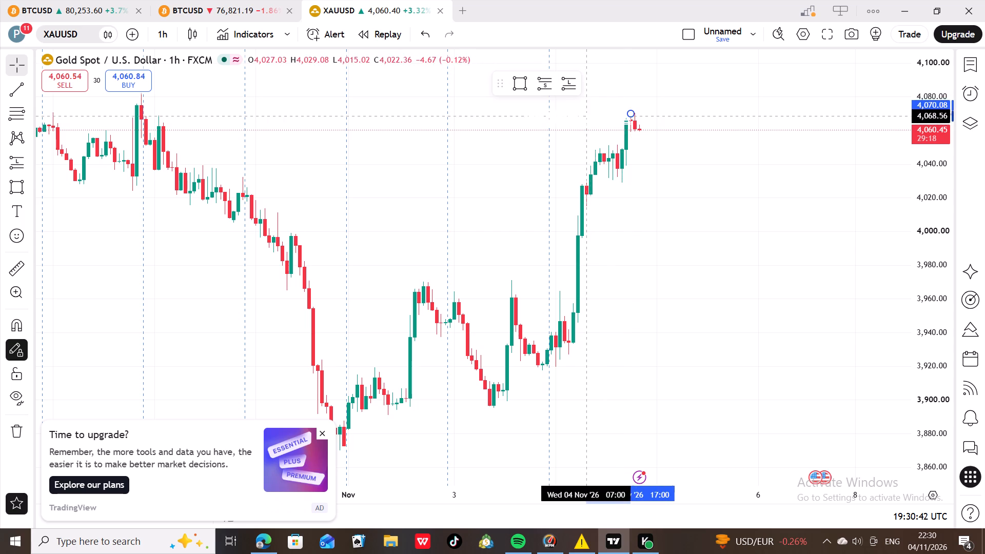
{"action": "double_click", "coordinate": [629, 114]}
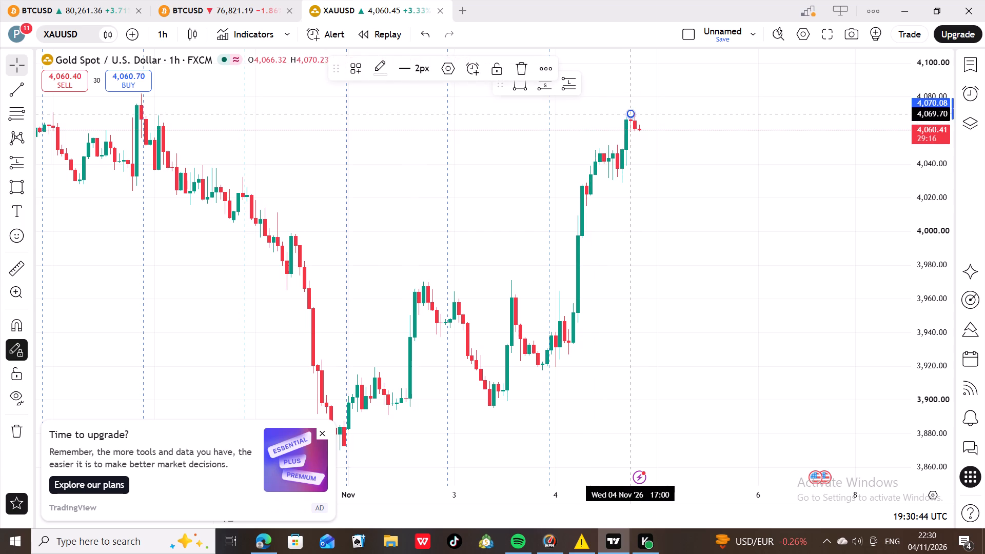
{"action": "left_click", "coordinate": [722, 159]}
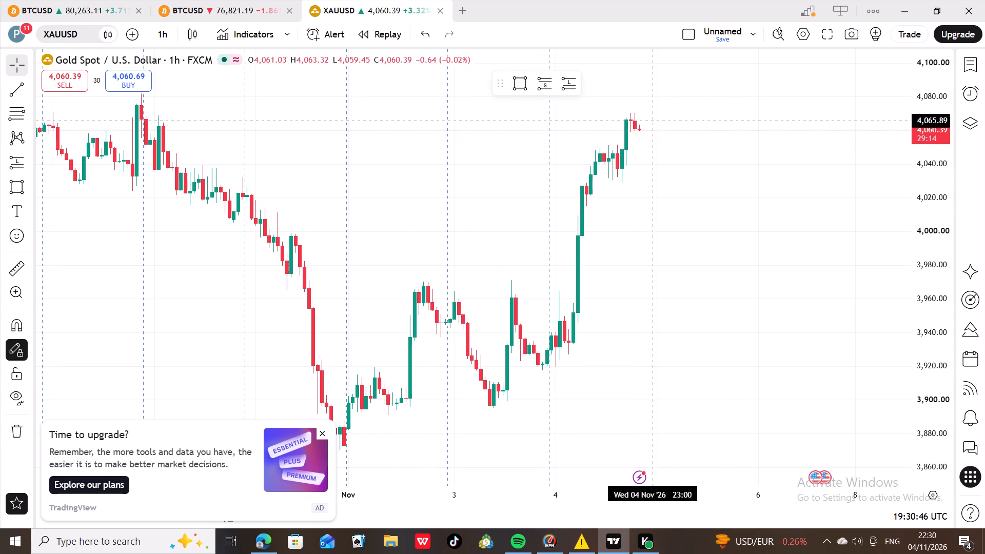
{"action": "left_click", "coordinate": [626, 114]}
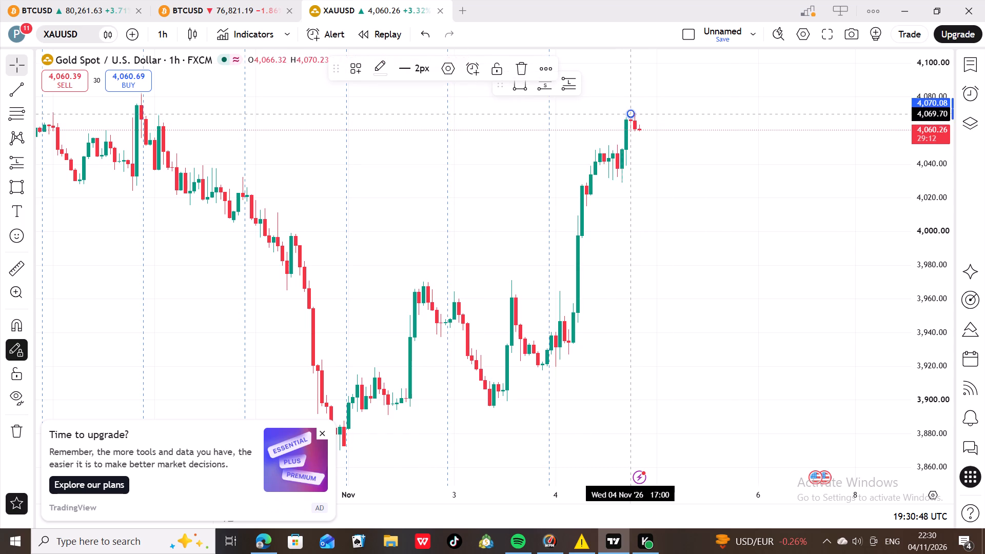
{"action": "left_click", "coordinate": [405, 60]}
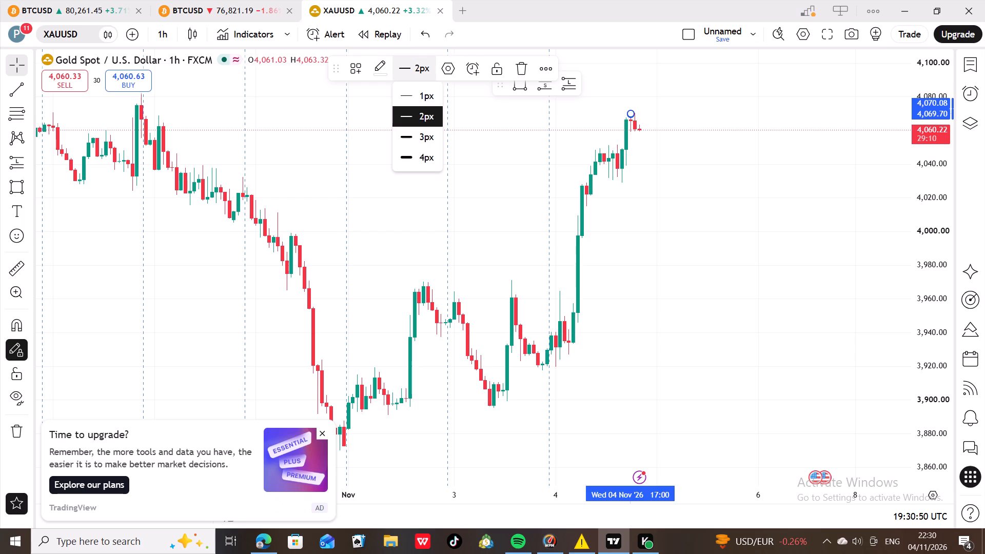
{"action": "left_click", "coordinate": [419, 112]}
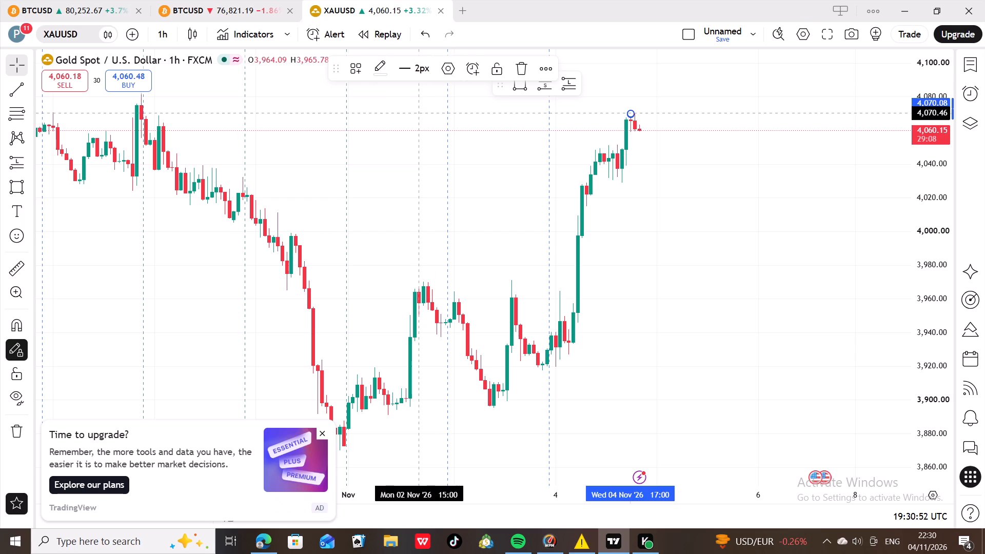
{"action": "left_click", "coordinate": [610, 116]}
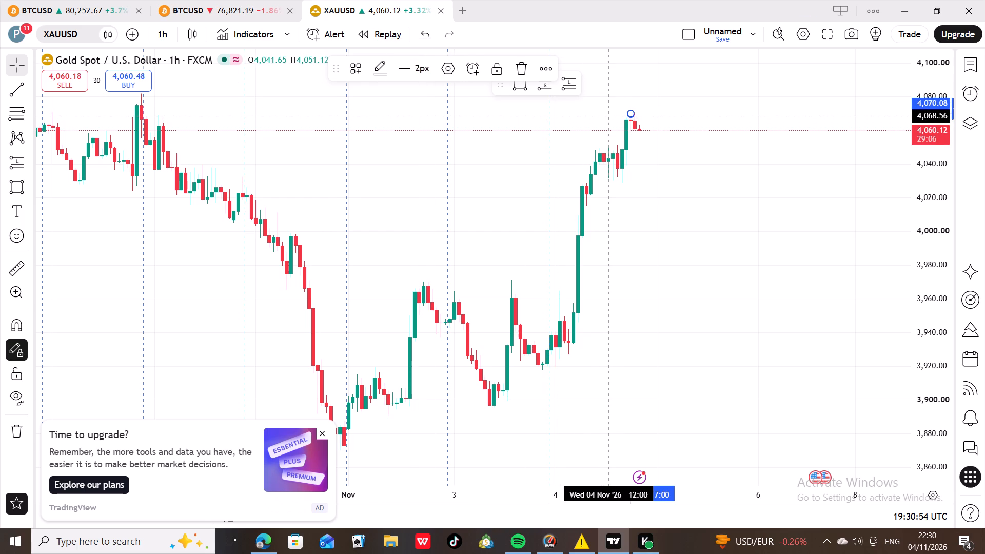
{"action": "left_click", "coordinate": [639, 112]}
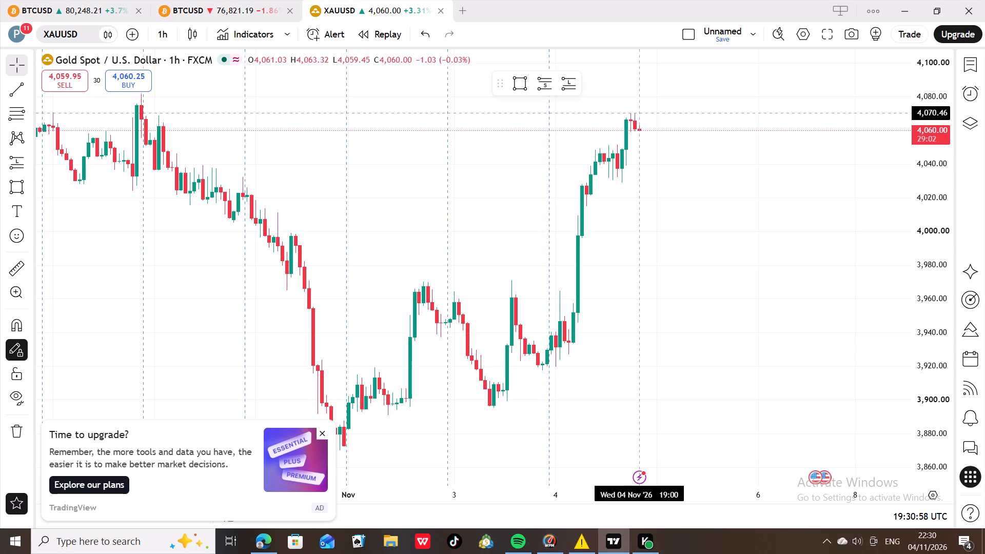
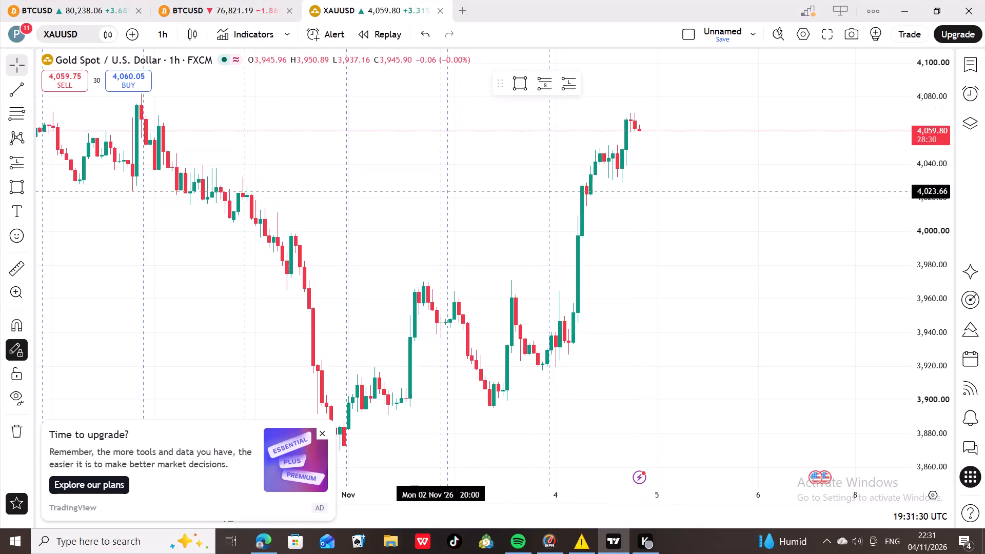
Measure from about 3,981.80 to 4,073.13 at 6 November 04:00 on the XAUUSD chart and activate the Rectangle tool.
{"action": "left_click", "coordinate": [15, 268]}
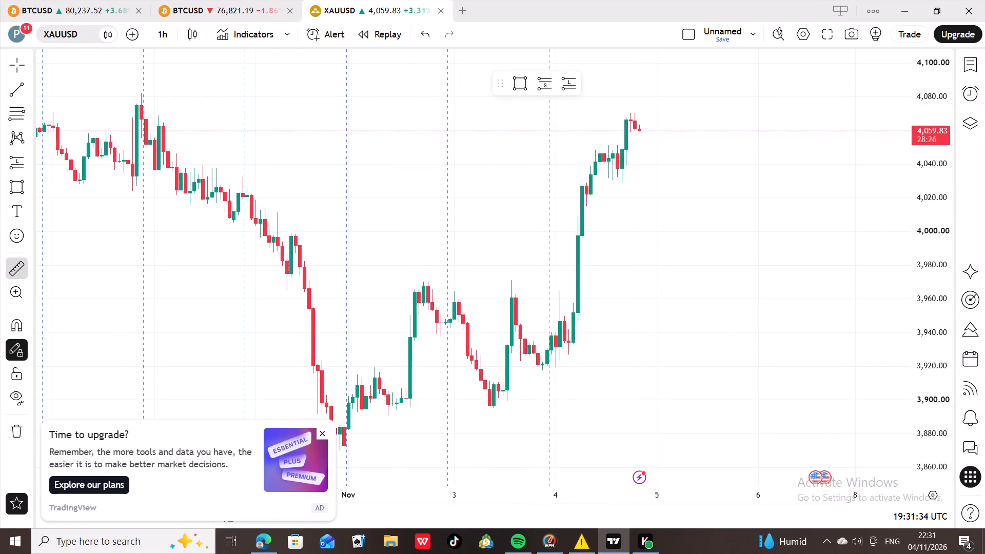
{"action": "right_click", "coordinate": [15, 268]}
{"action": "left_click", "coordinate": [67, 262]}
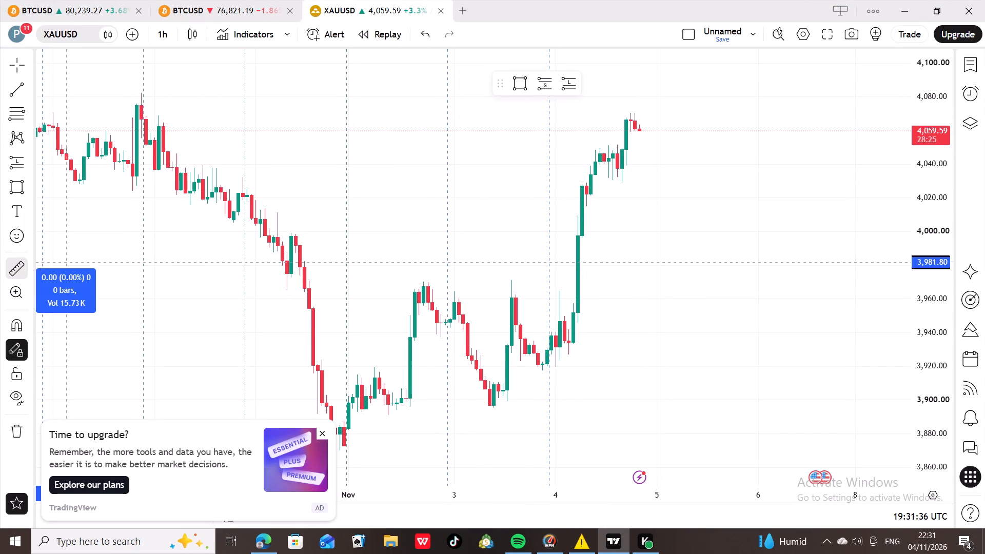
{"action": "left_click_drag", "start_coordinate": [0, 235], "coordinate": [15, 210]}
{"action": "left_click", "coordinate": [15, 210]}
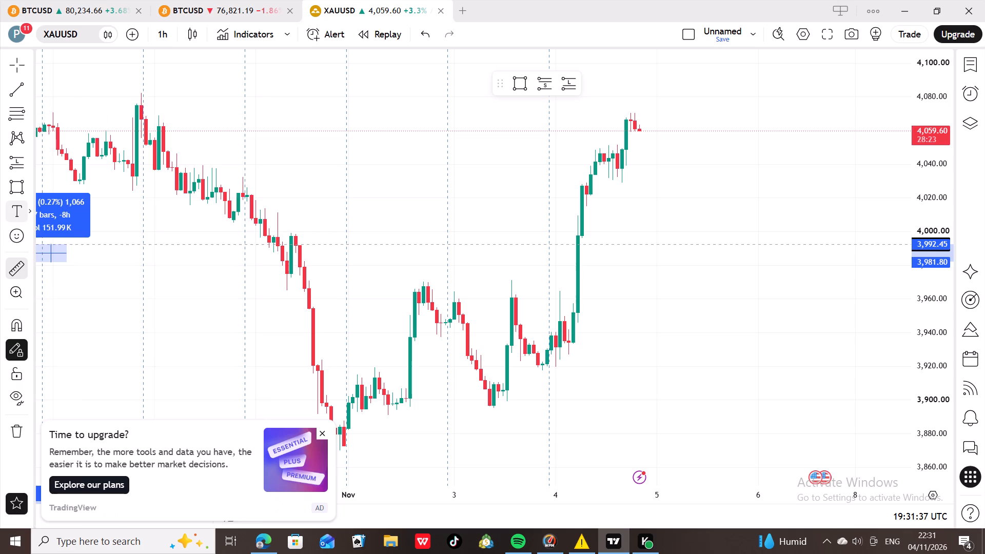
{"action": "left_click", "coordinate": [15, 210]}
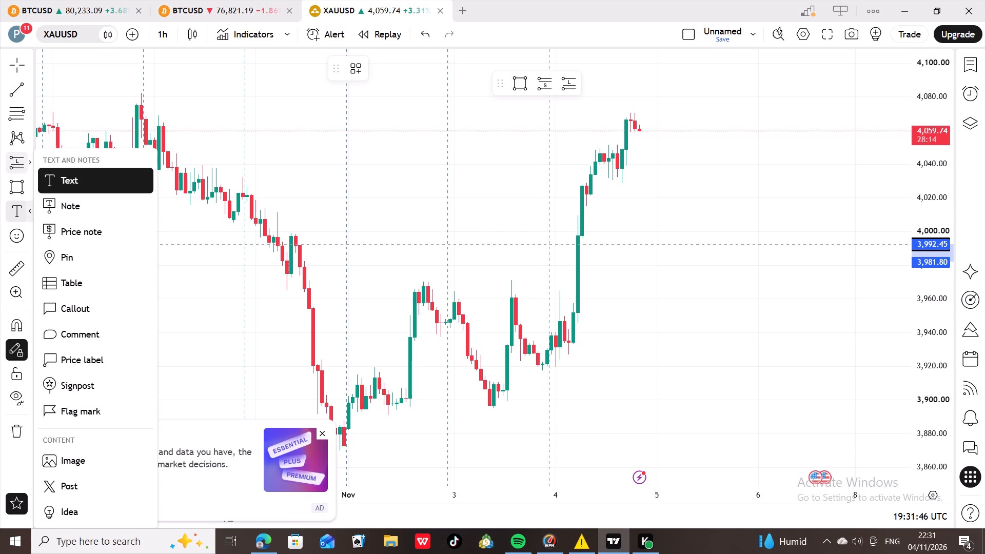
{"action": "left_click", "coordinate": [13, 187]}
{"action": "left_click", "coordinate": [13, 187]}
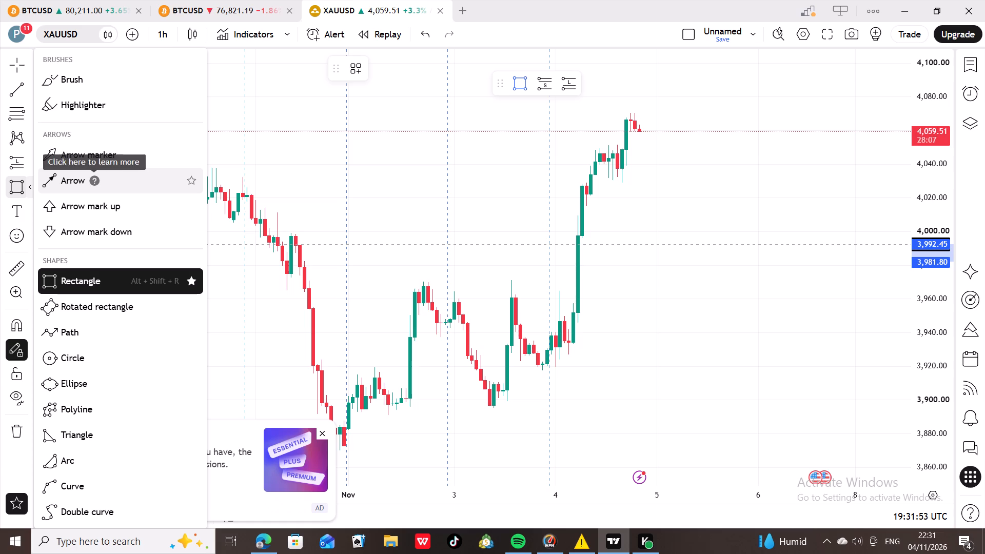
{"action": "left_click", "coordinate": [97, 271]}
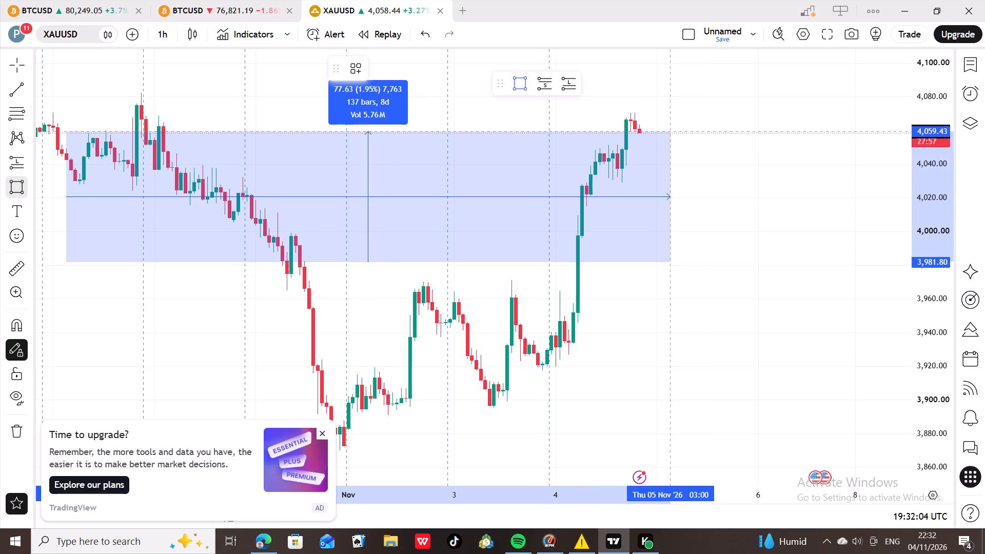
{"action": "left_click", "coordinate": [778, 108]}
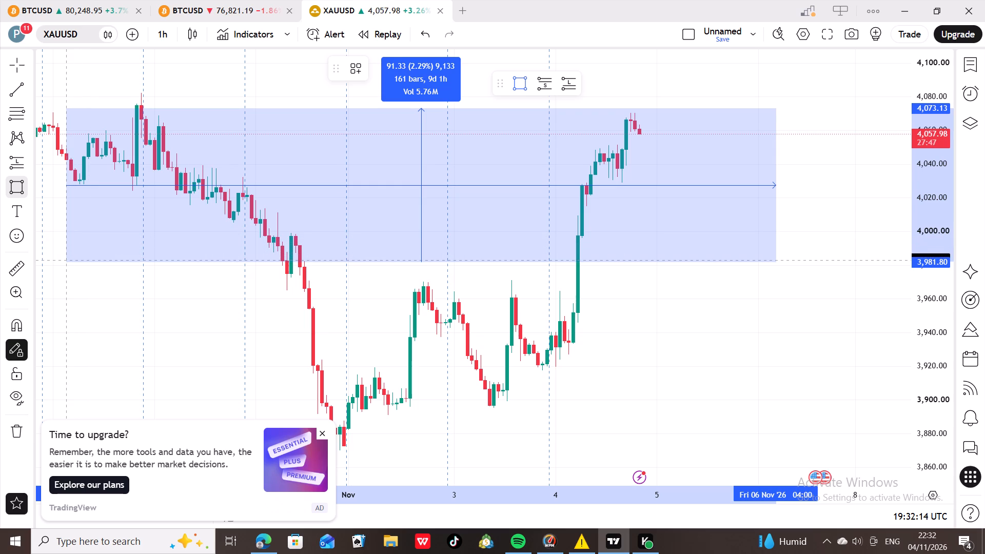
Draw a small rectangle from about 3,982.94 down to 3,978.75 in the empty area below the earliest visible candles.
{"action": "left_click_drag", "start_coordinate": [66, 260], "coordinate": [204, 244]}
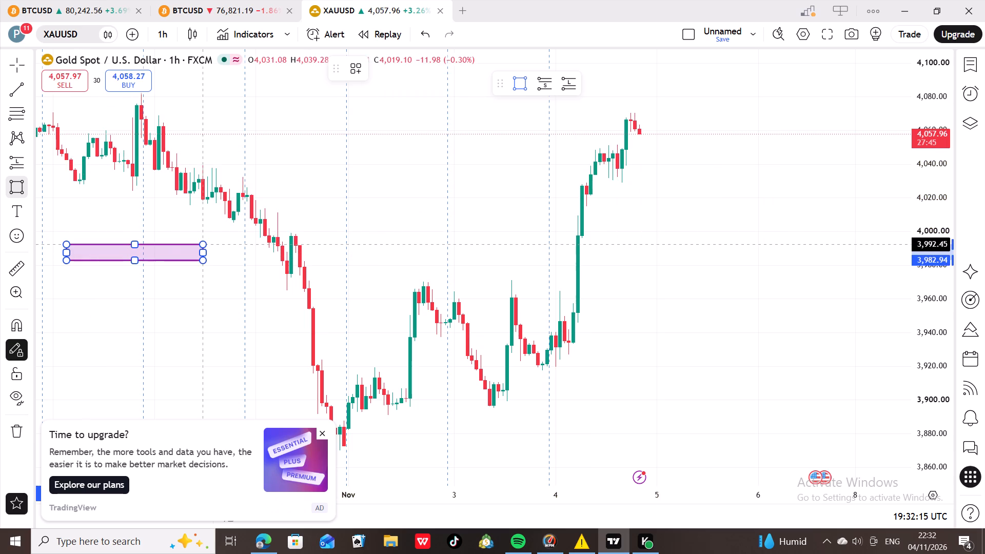
{"action": "left_click_drag", "start_coordinate": [204, 244], "coordinate": [43, 280]}
{"action": "left_click", "coordinate": [84, 267]}
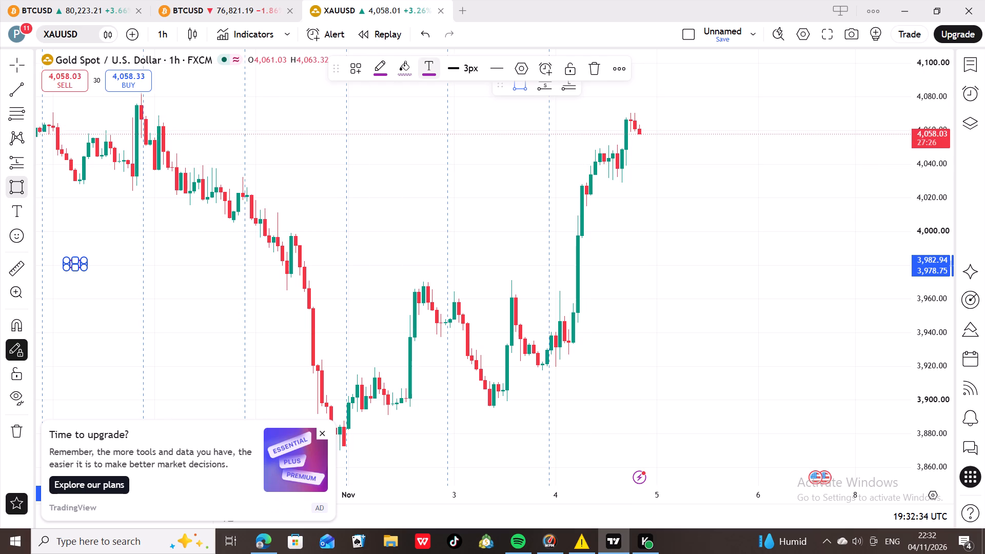
Set the small rectangle's border style to Line.
{"action": "double_click", "coordinate": [486, 68]}
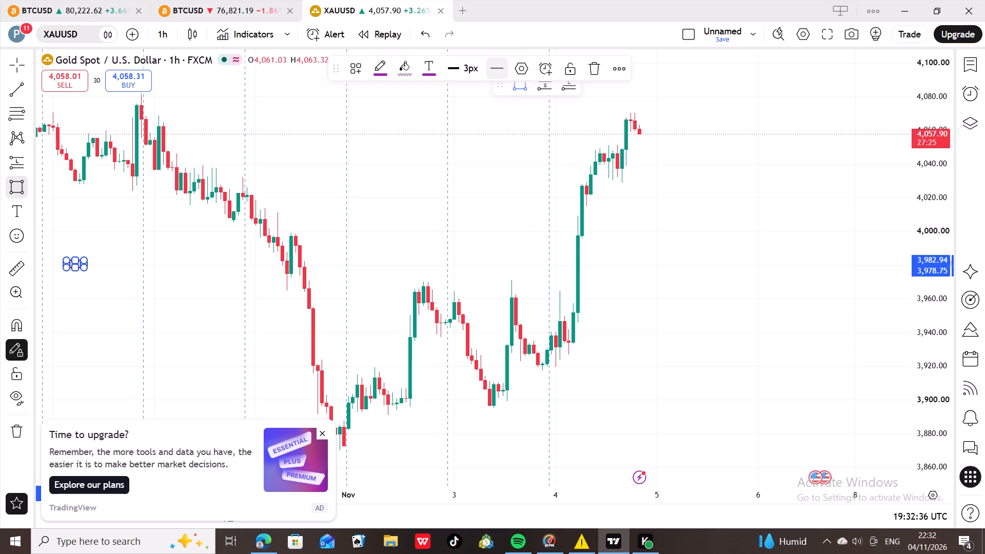
{"action": "left_click", "coordinate": [486, 68]}
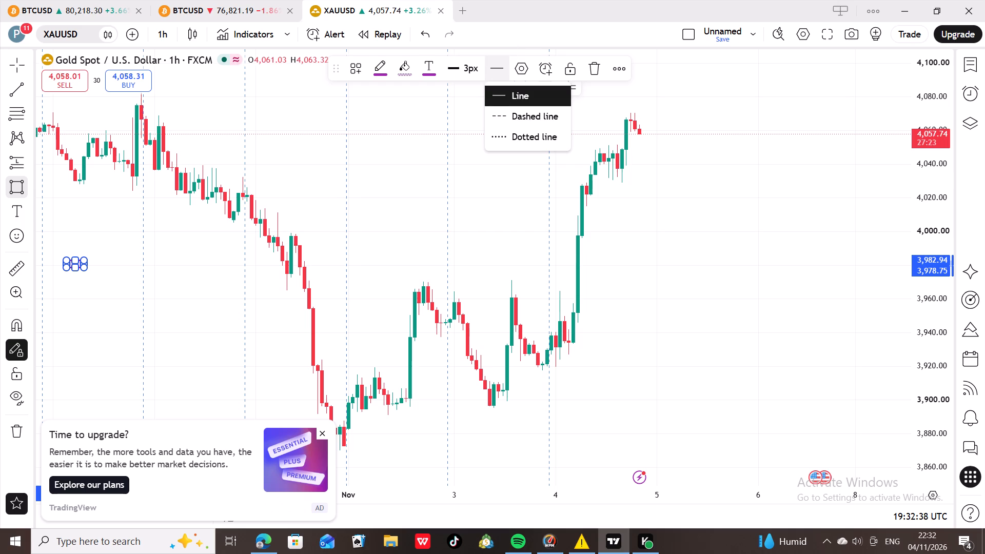
{"action": "left_click", "coordinate": [521, 104]}
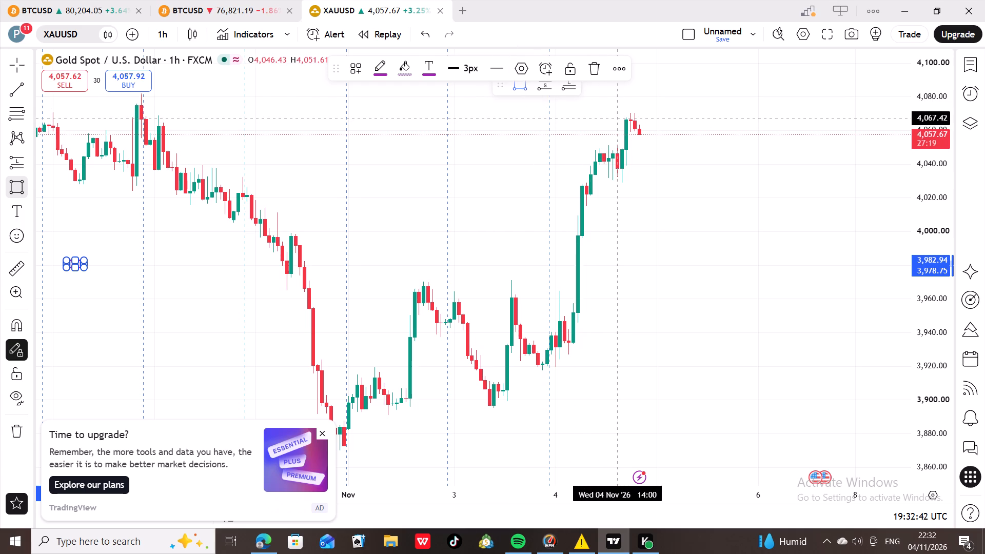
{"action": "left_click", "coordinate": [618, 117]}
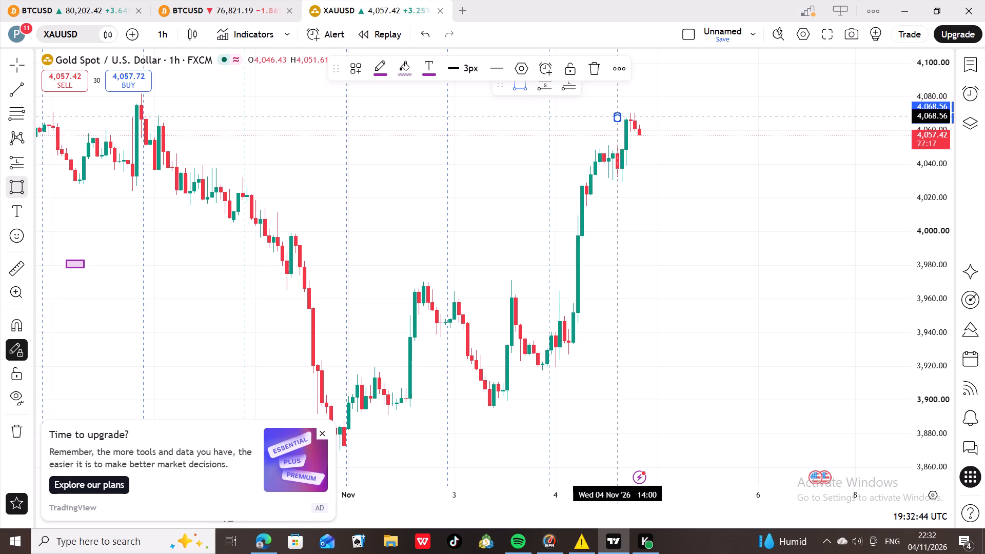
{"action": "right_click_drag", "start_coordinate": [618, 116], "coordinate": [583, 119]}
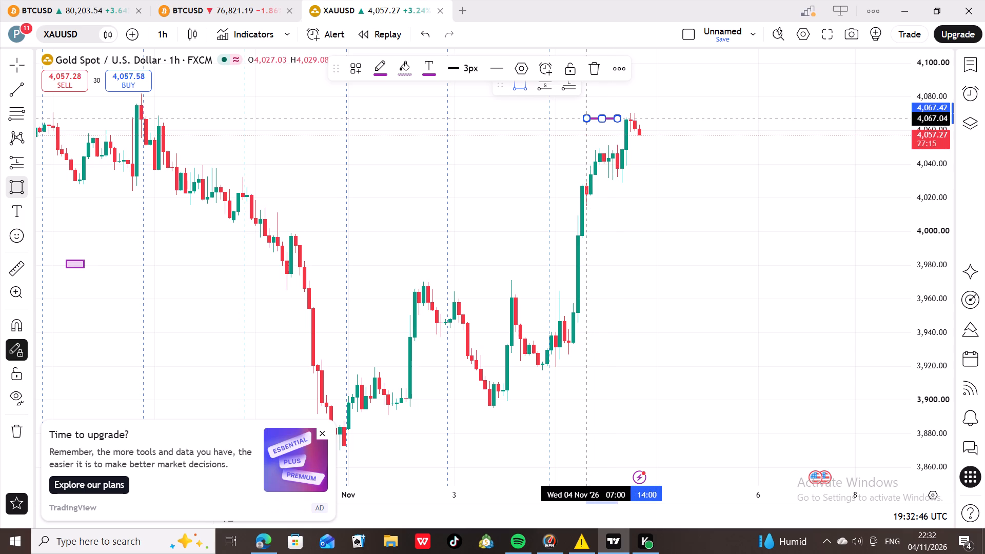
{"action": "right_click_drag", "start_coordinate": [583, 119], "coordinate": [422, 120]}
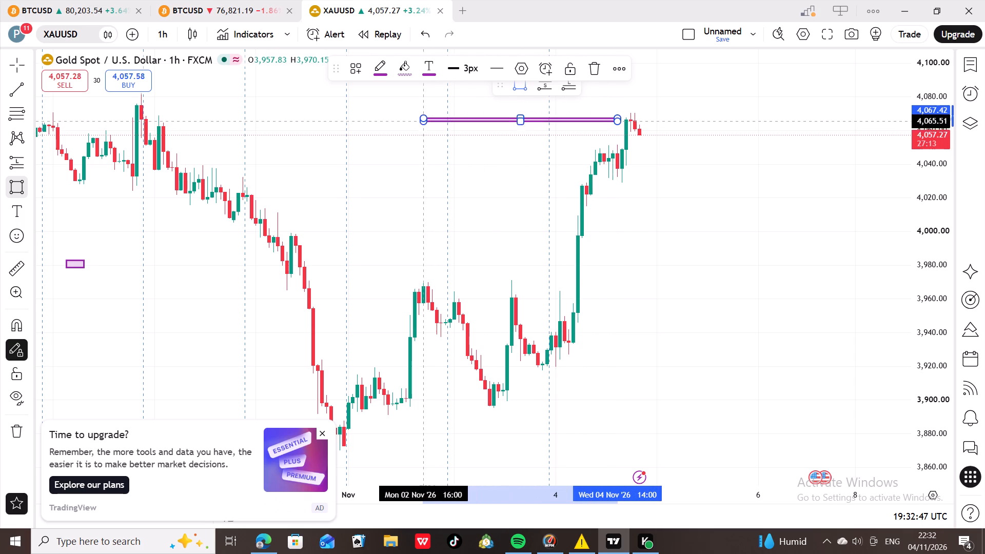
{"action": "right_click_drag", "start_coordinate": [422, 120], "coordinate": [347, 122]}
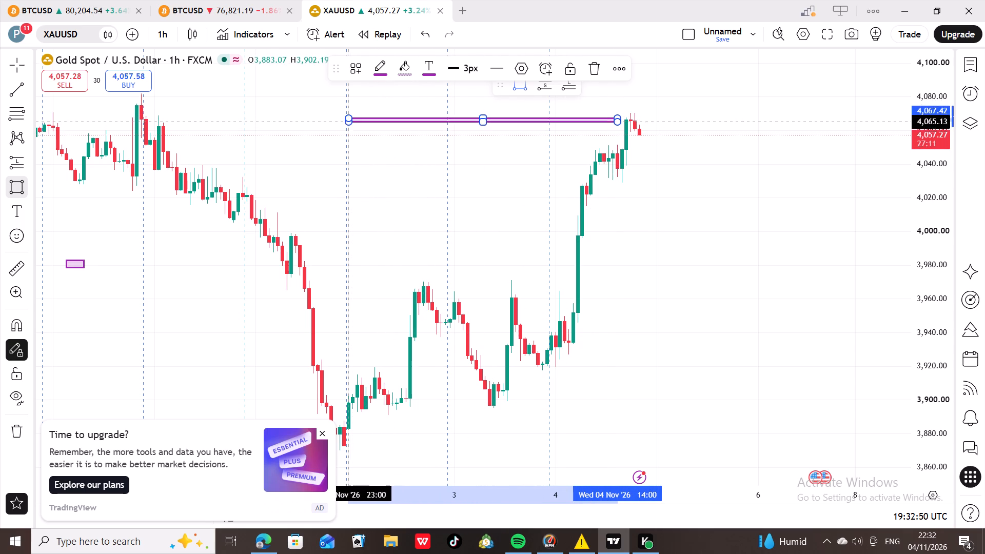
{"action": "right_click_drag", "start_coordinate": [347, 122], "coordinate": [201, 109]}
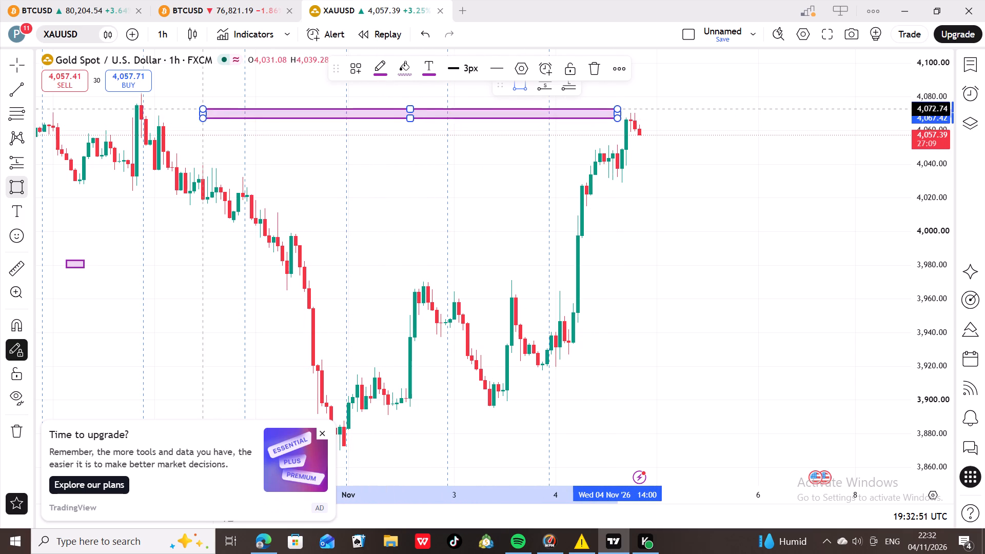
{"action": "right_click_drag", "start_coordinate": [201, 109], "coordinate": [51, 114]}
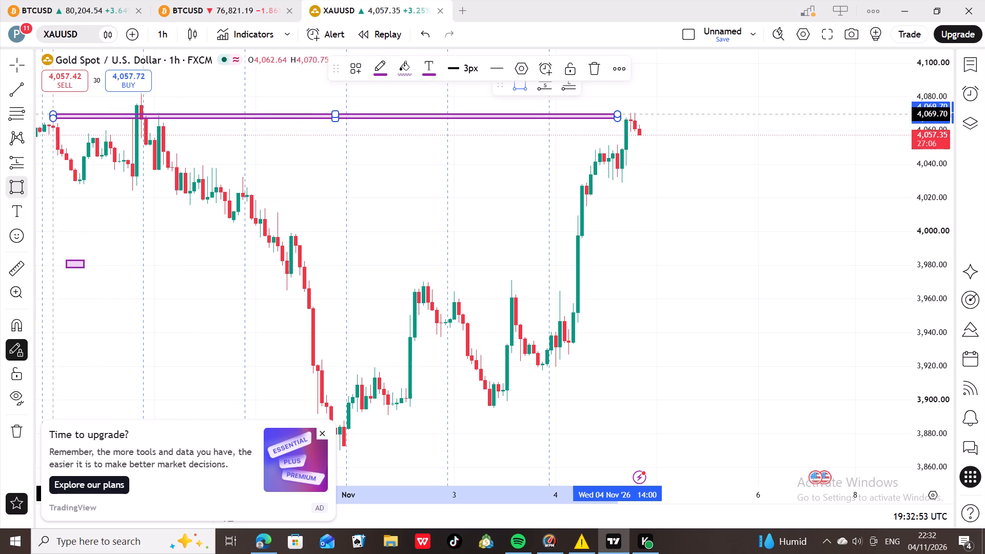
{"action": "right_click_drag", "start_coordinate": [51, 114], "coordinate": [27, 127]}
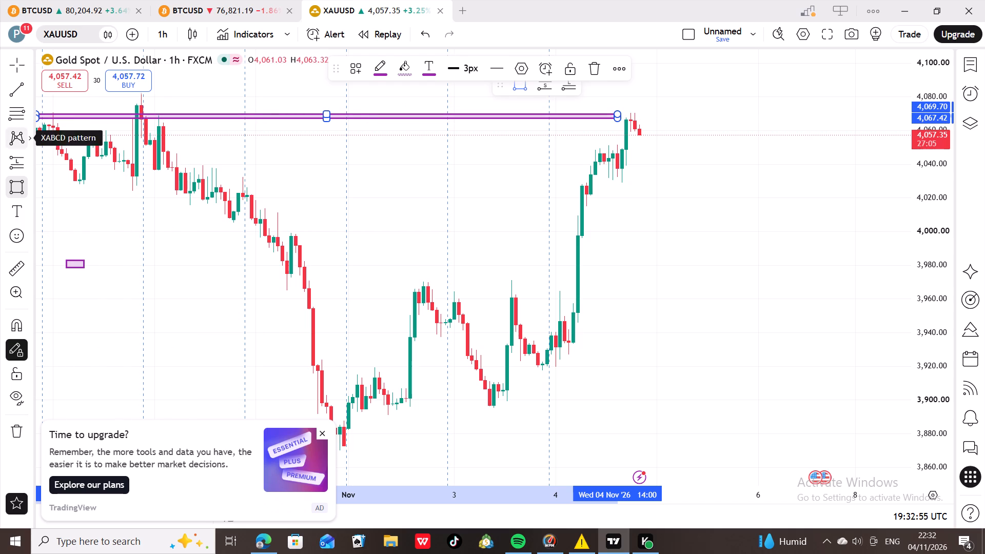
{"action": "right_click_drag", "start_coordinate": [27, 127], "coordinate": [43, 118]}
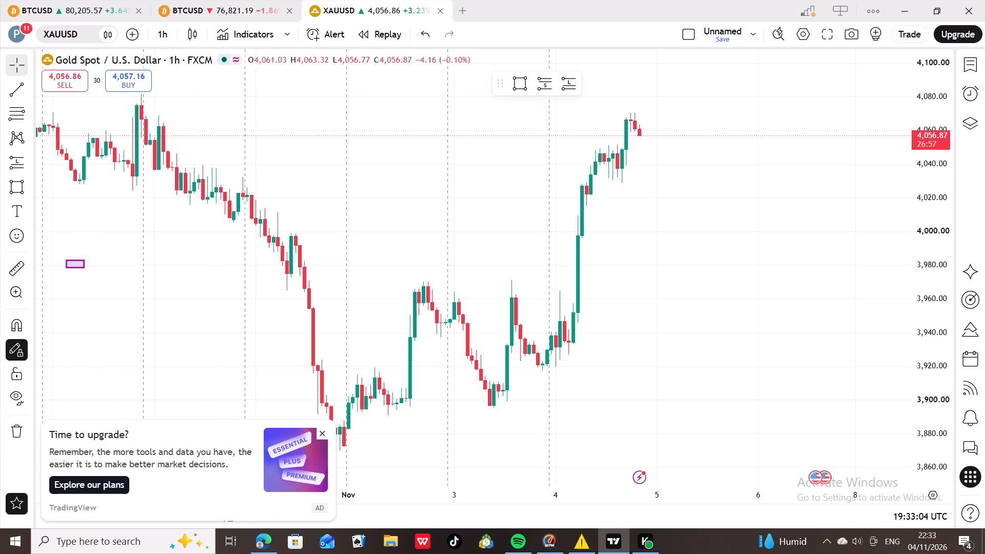
Place two overlapping short positions at about 4,063.99, ending 30 October 02:00, and another at about 4,066.66 on the 30 October 04:00 candle.
{"action": "left_click_drag", "start_coordinate": [41, 113], "coordinate": [109, 107]}
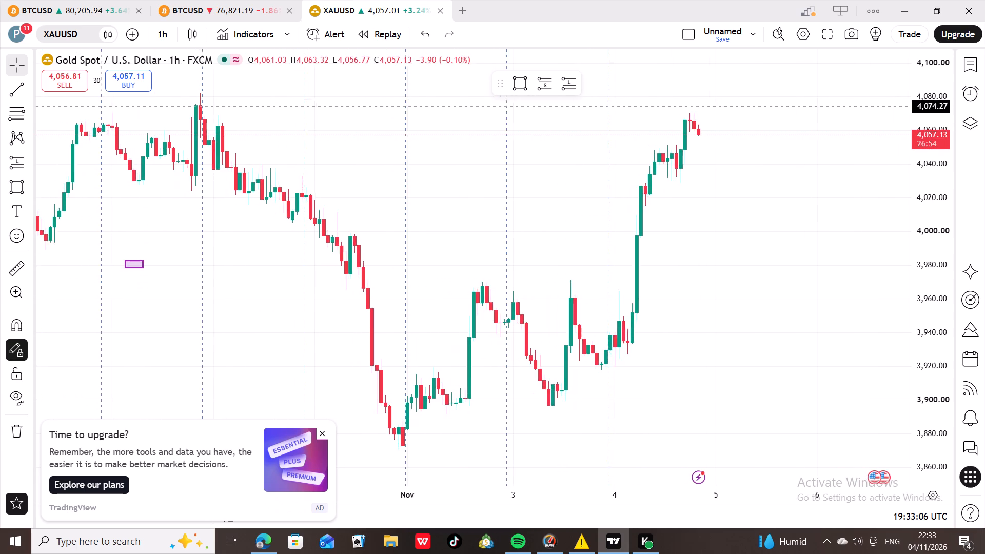
{"action": "left_click_drag", "start_coordinate": [109, 107], "coordinate": [207, 140]}
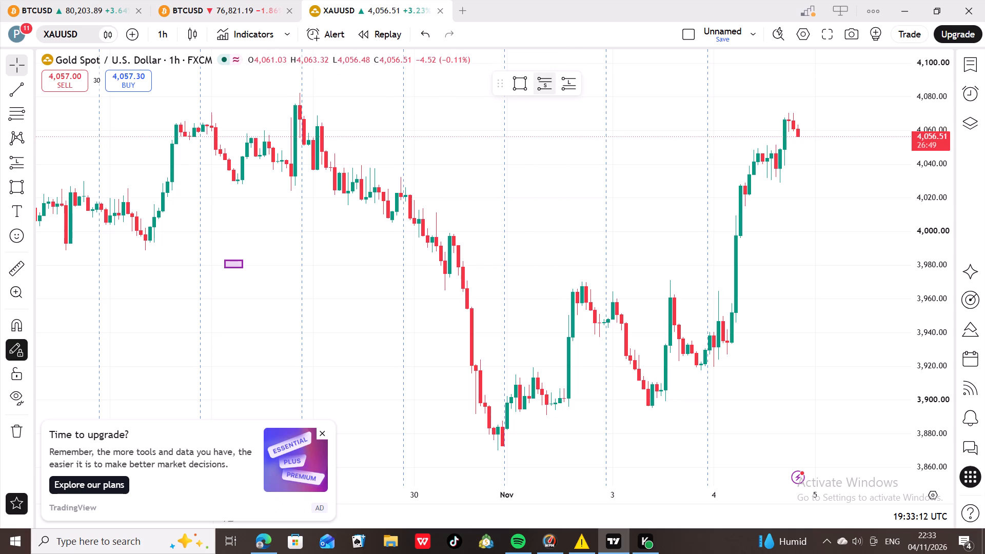
{"action": "left_click", "coordinate": [554, 79]}
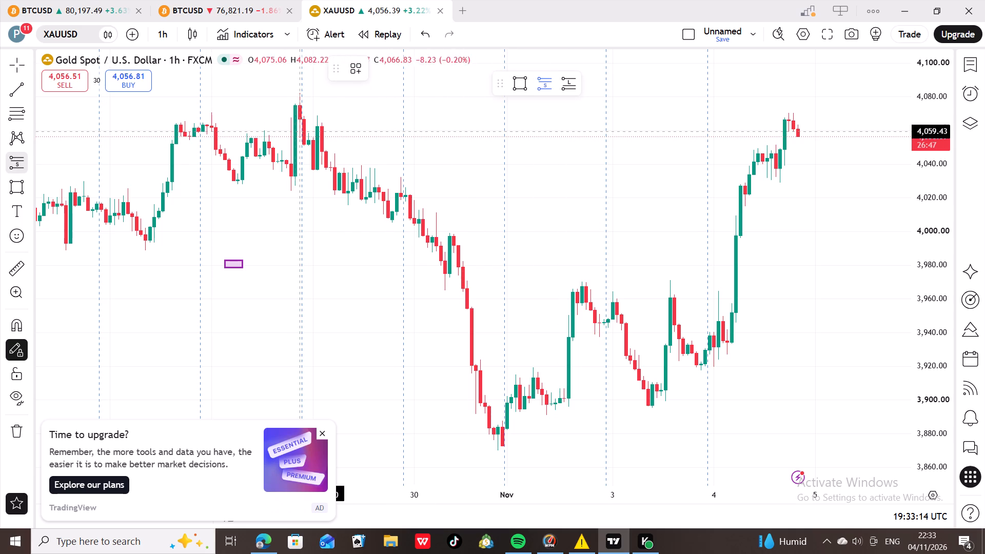
{"action": "left_click", "coordinate": [291, 123]}
{"action": "left_click", "coordinate": [291, 123]}
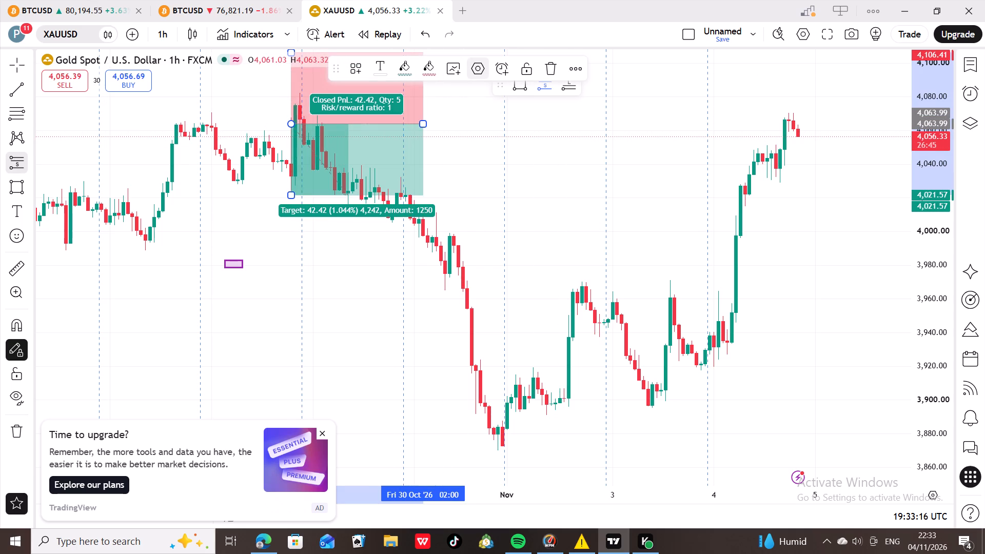
{"action": "left_click", "coordinate": [430, 119]}
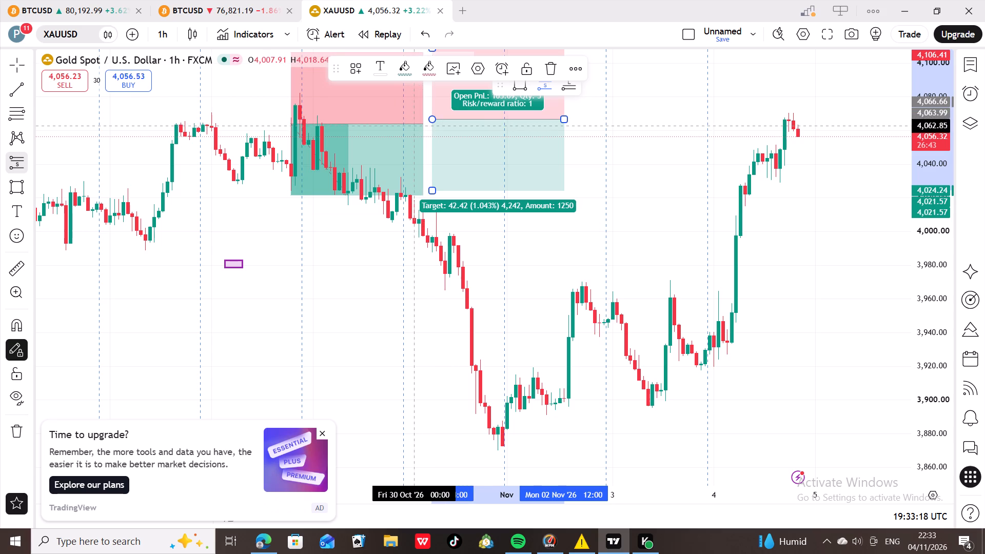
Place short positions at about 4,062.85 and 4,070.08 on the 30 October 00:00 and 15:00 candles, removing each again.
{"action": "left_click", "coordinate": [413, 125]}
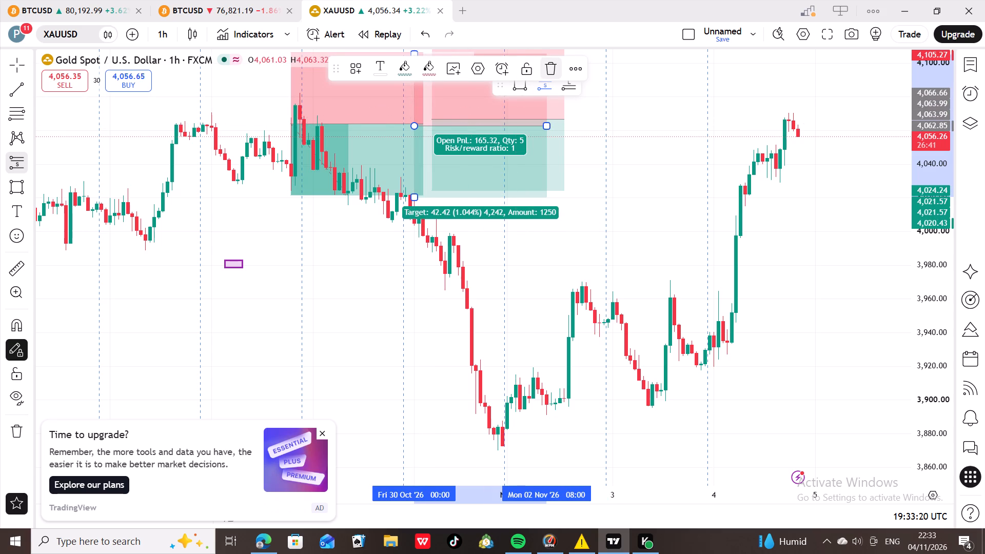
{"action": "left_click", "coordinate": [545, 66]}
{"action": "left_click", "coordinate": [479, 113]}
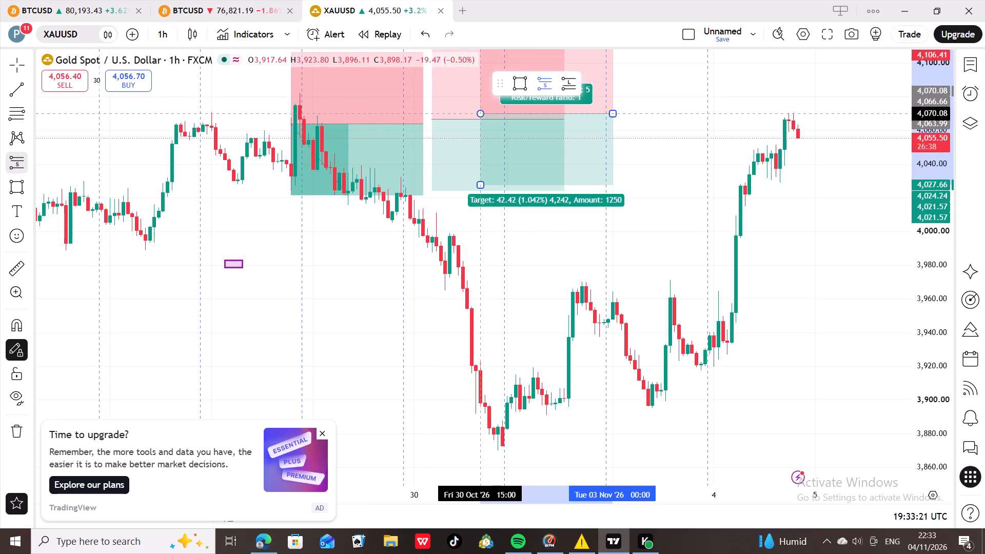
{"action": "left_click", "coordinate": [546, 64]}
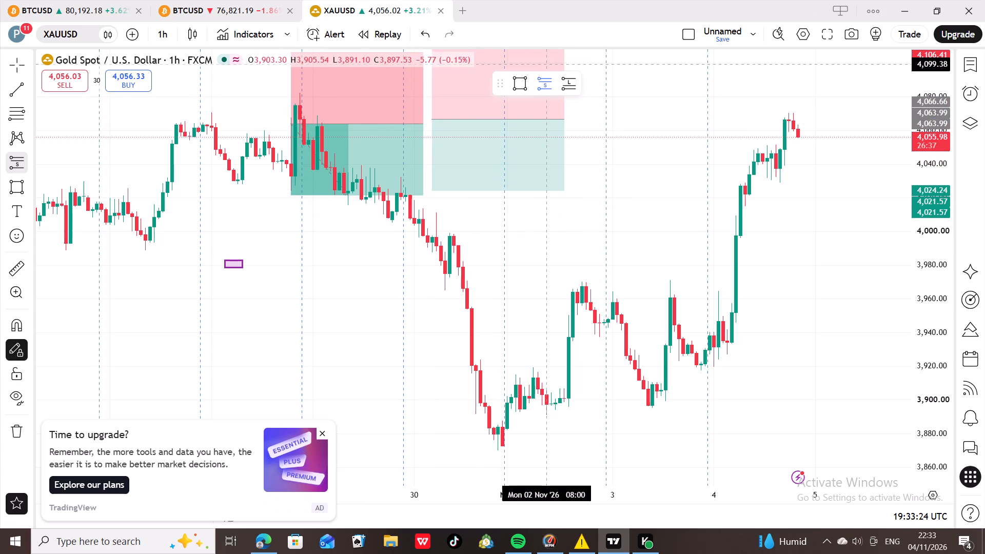
Place two overlapping short positions at about 4,076.17 on the 29 October 23:00 candle and remove one of them.
{"action": "left_click", "coordinate": [412, 103]}
{"action": "left_click_drag", "start_coordinate": [412, 103], "coordinate": [457, 88]}
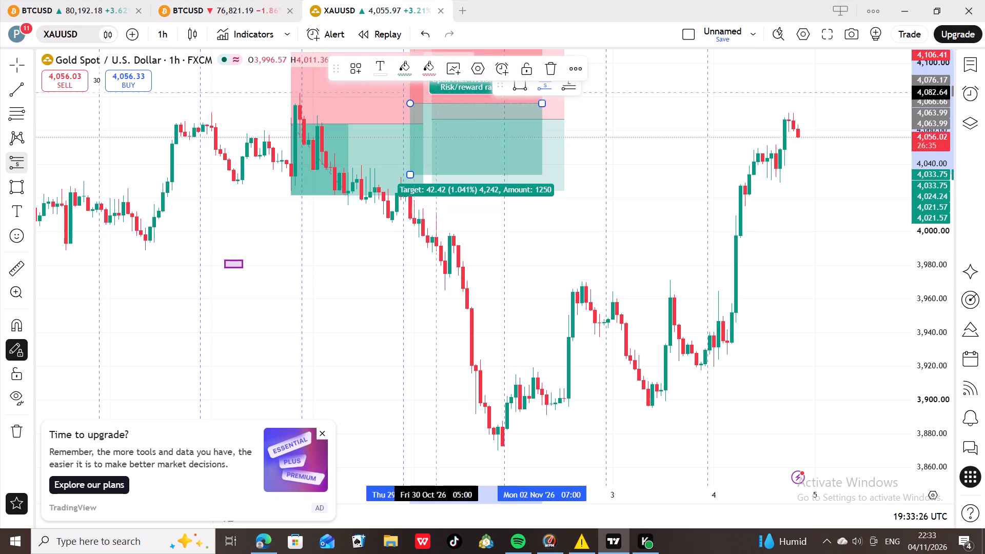
{"action": "left_click_drag", "start_coordinate": [457, 88], "coordinate": [554, 69]}
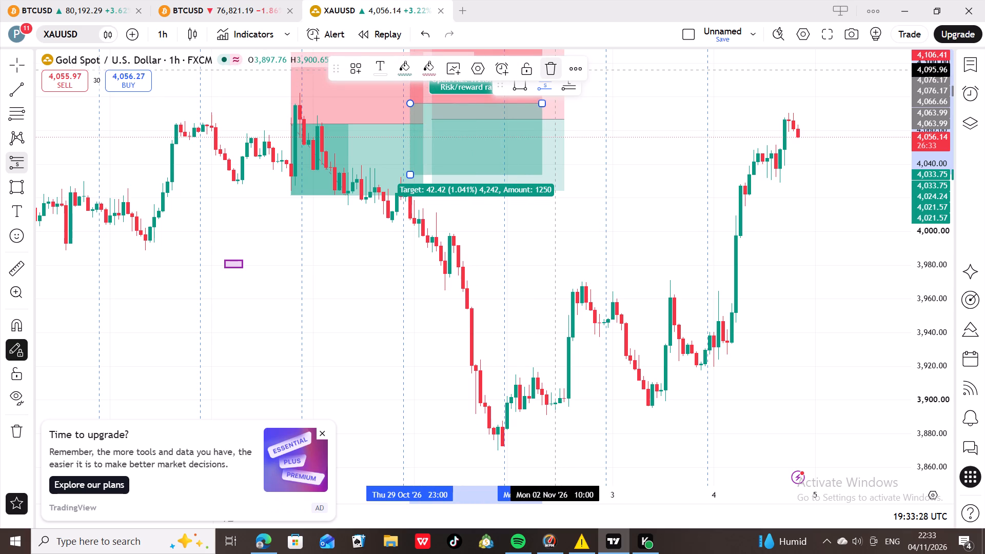
{"action": "left_click_drag", "start_coordinate": [554, 69], "coordinate": [554, 71]}
{"action": "double_click", "coordinate": [554, 71]}
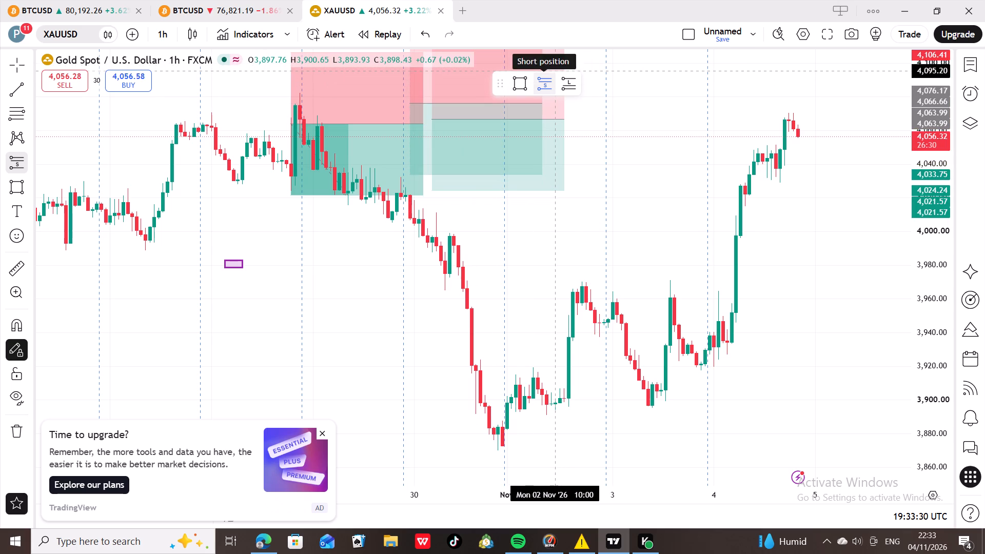
Place a short position at about 4,062.47 on the 2 November 12:00 candle.
{"action": "left_click_drag", "start_coordinate": [566, 126], "coordinate": [501, 98]}
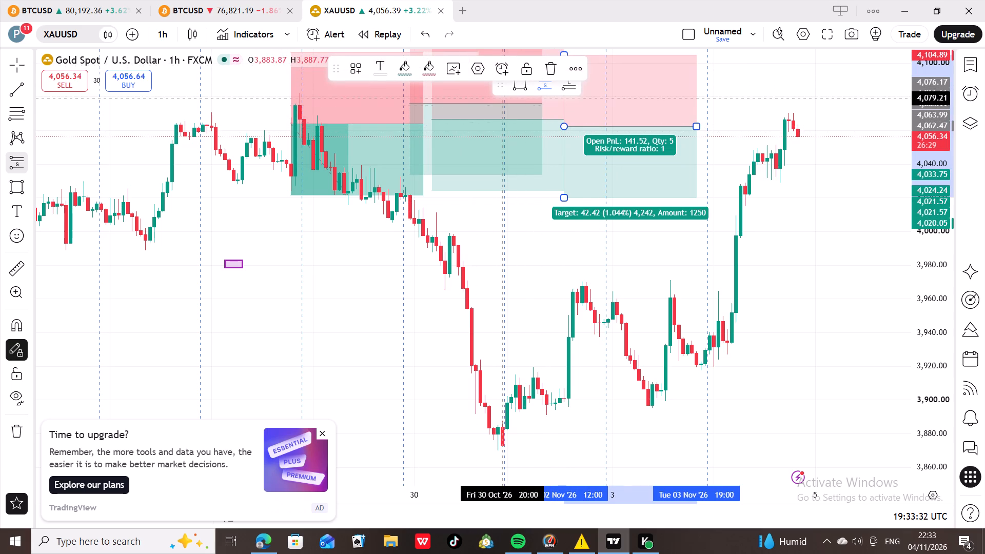
{"action": "left_click_drag", "start_coordinate": [501, 98], "coordinate": [554, 69]}
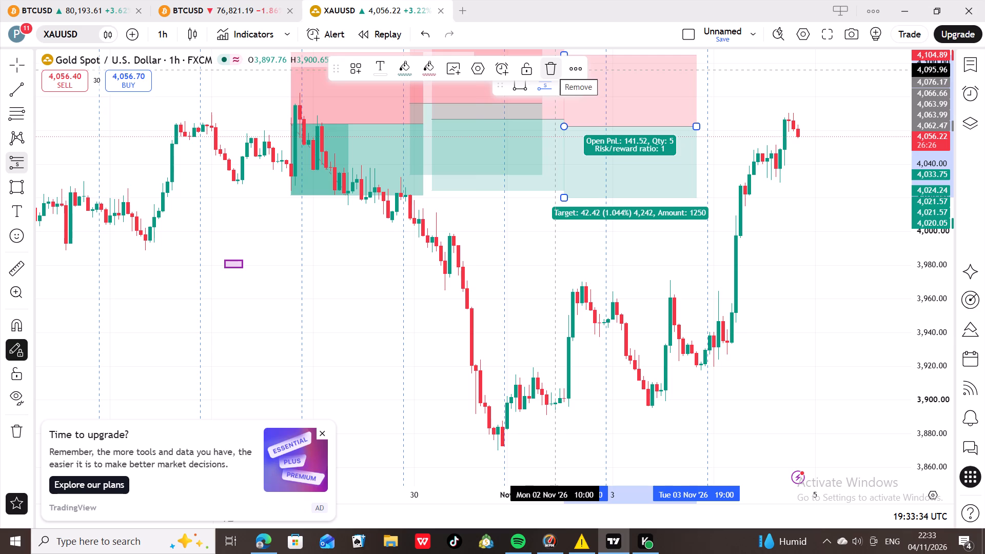
Stack several short positions at about 4,067.04 on the 29 October 20:00 and 30 October 04:00 candles.
{"action": "left_click", "coordinate": [399, 118]}
{"action": "double_click", "coordinate": [399, 118]}
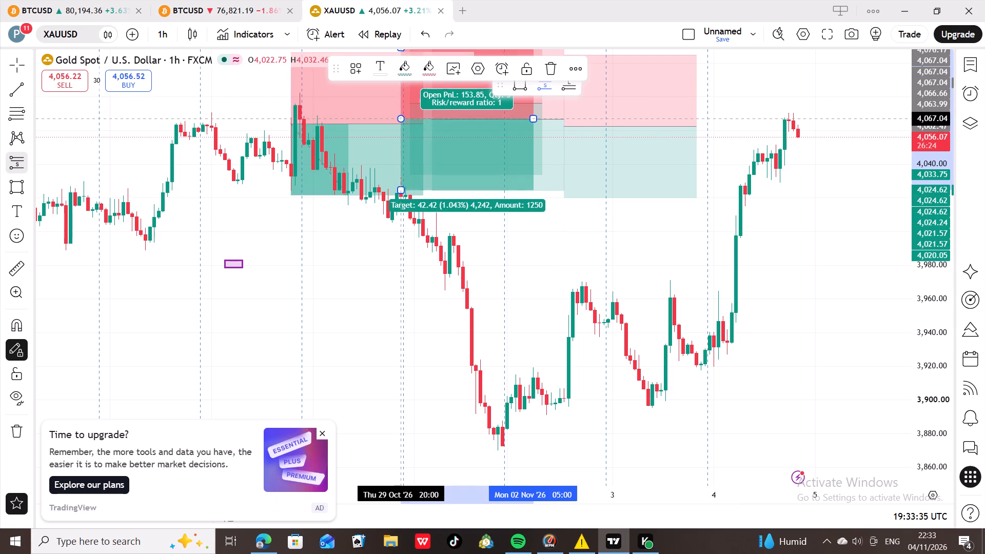
{"action": "triple_click", "coordinate": [432, 118]}
{"action": "triple_click", "coordinate": [432, 118]}
{"action": "triple_click", "coordinate": [432, 118]}
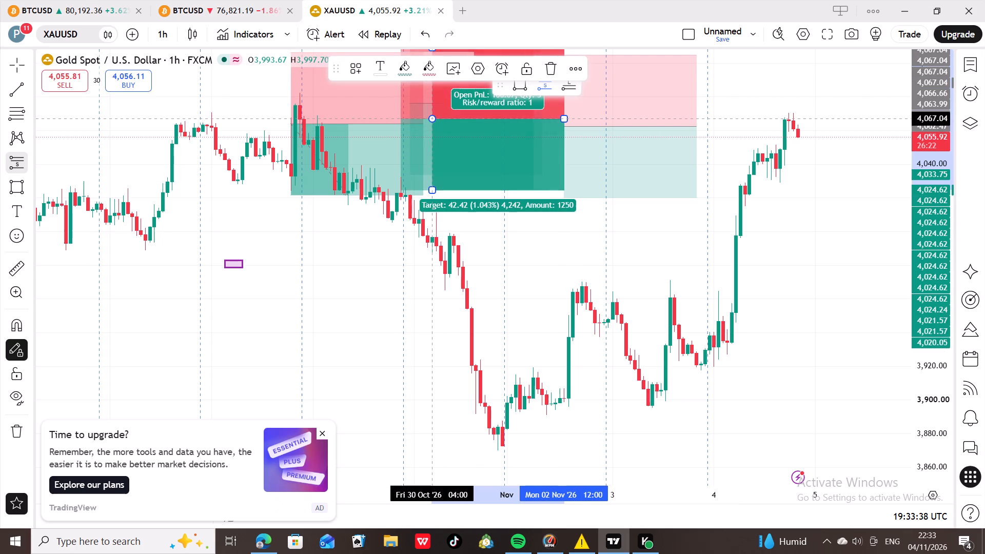
Stack further short positions at about 4,067.04 on the 30 October 04:00 candle of the gold chart.
{"action": "triple_click", "coordinate": [432, 118]}
{"action": "left_click", "coordinate": [432, 118]}
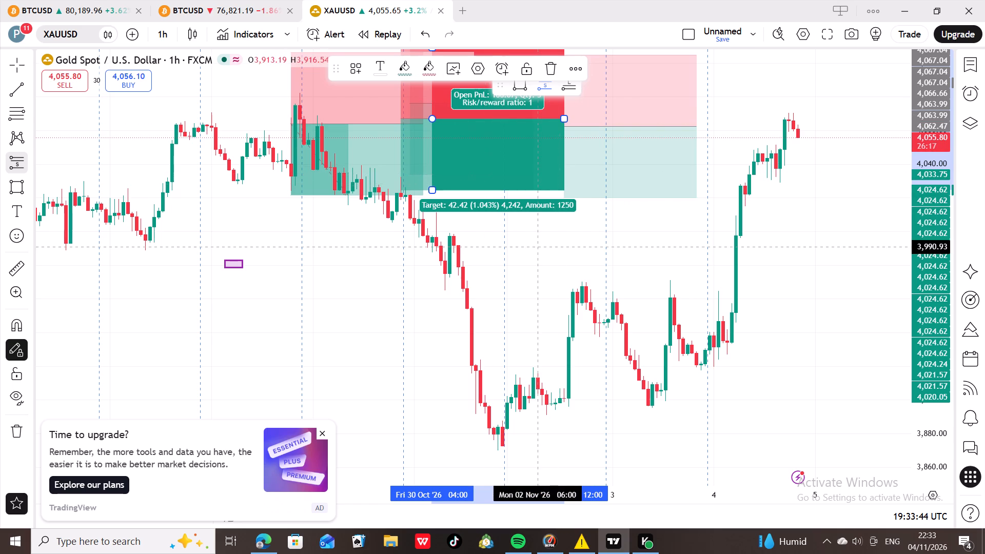
Try to close the charting application.
{"action": "left_click", "coordinate": [958, 6]}
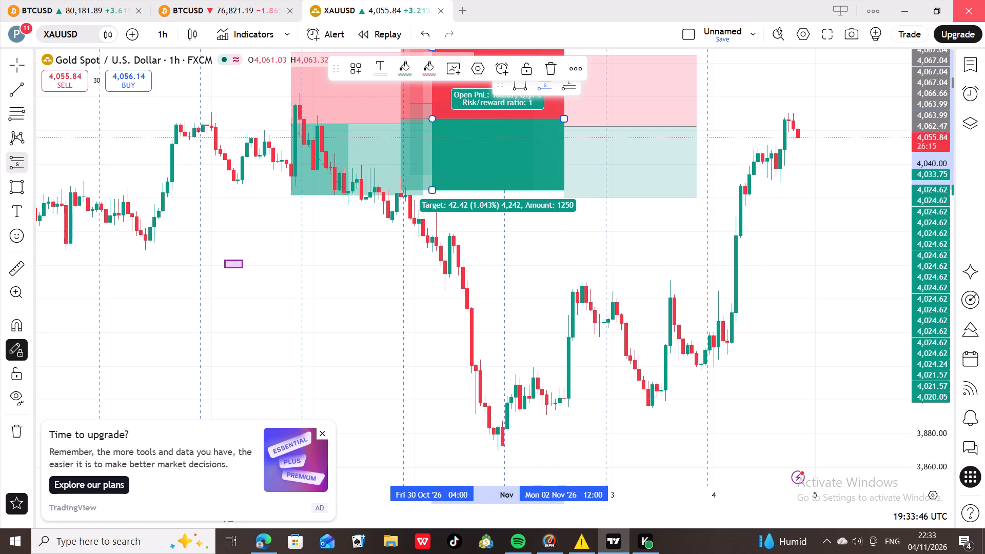
{"action": "left_click", "coordinate": [958, 6]}
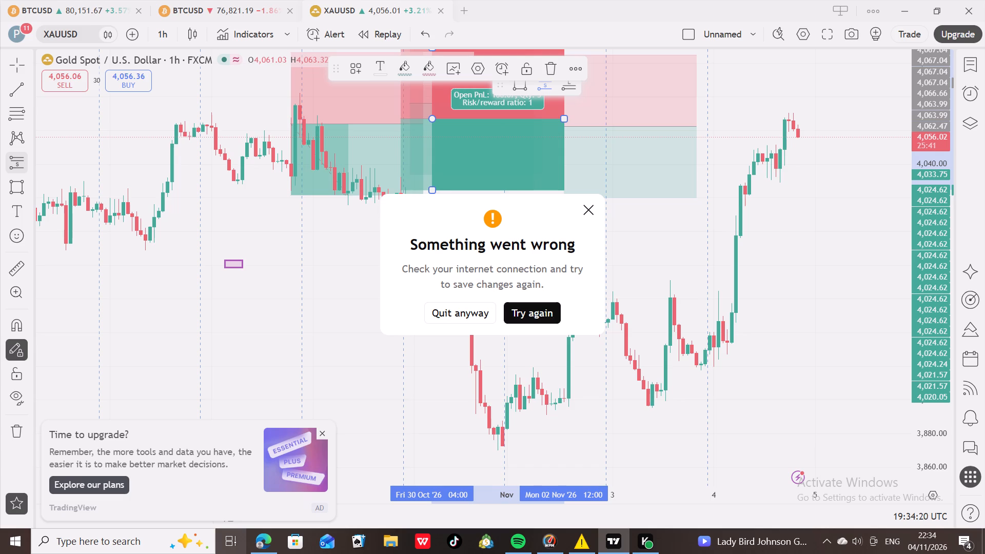
Restart the computer through Windows.
{"action": "left_click", "coordinate": [15, 548]}
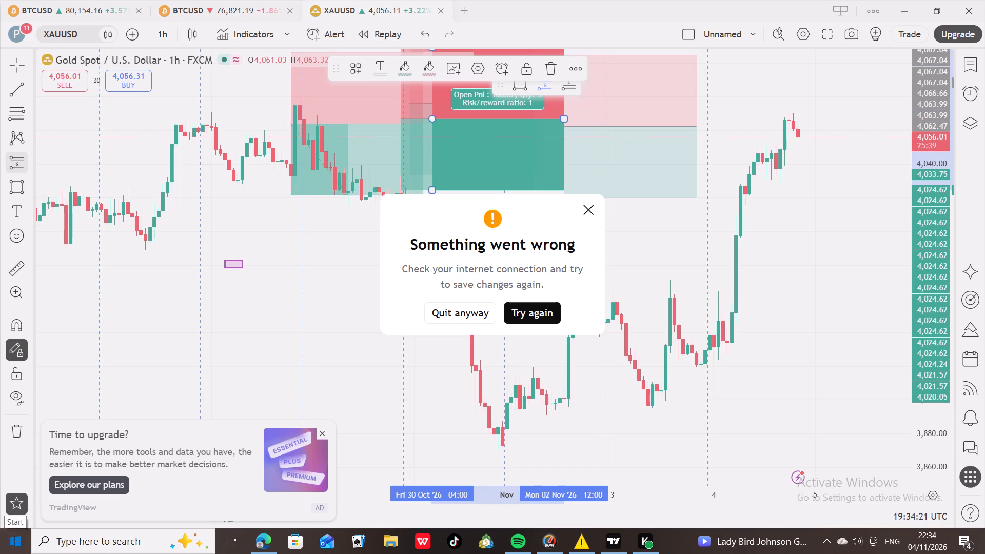
{"action": "left_click", "coordinate": [23, 501]}
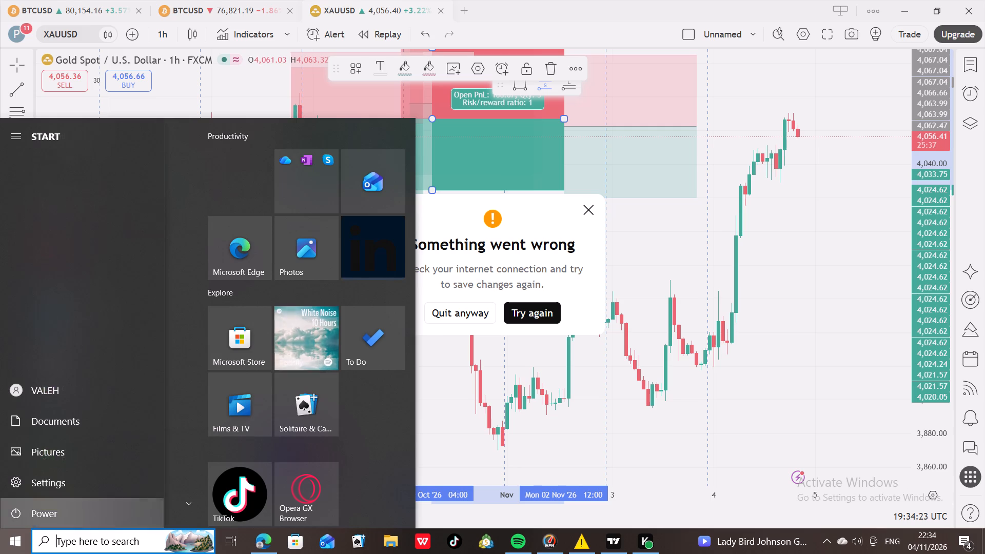
{"action": "left_click", "coordinate": [35, 480]}
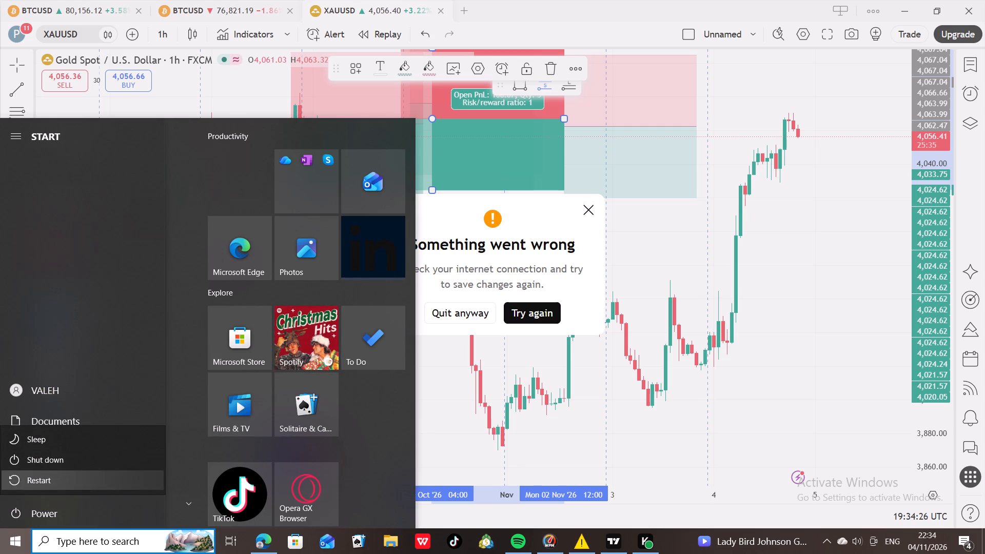